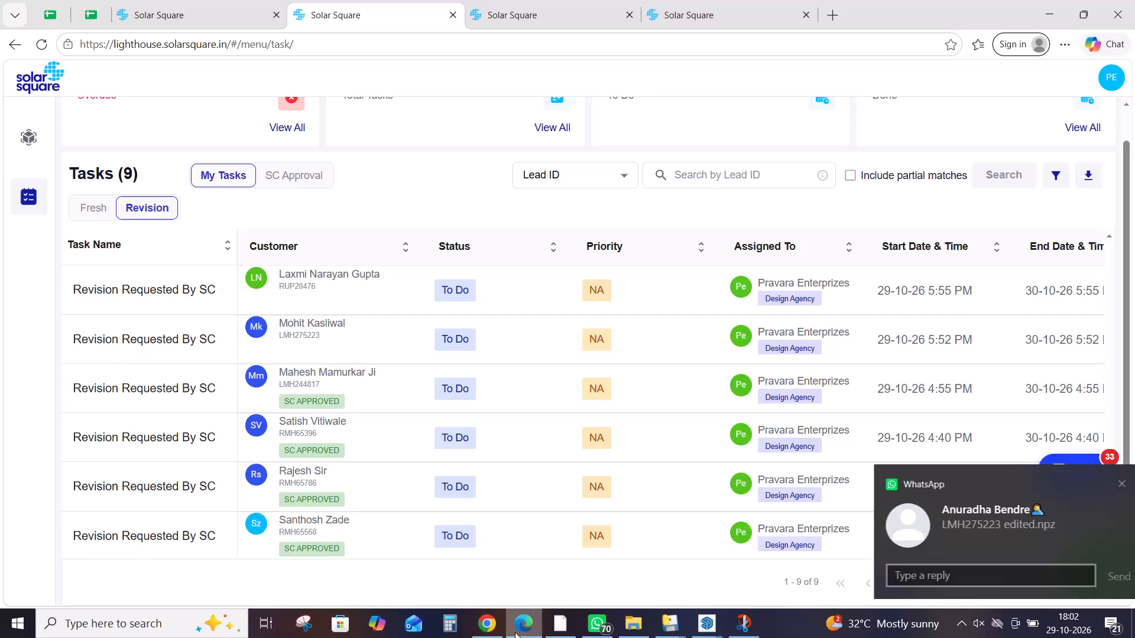
Dismiss the incoming chat notification covering the task list.
{"action": "left_click_drag", "start_coordinate": [949, 530], "coordinate": [1134, 538]}
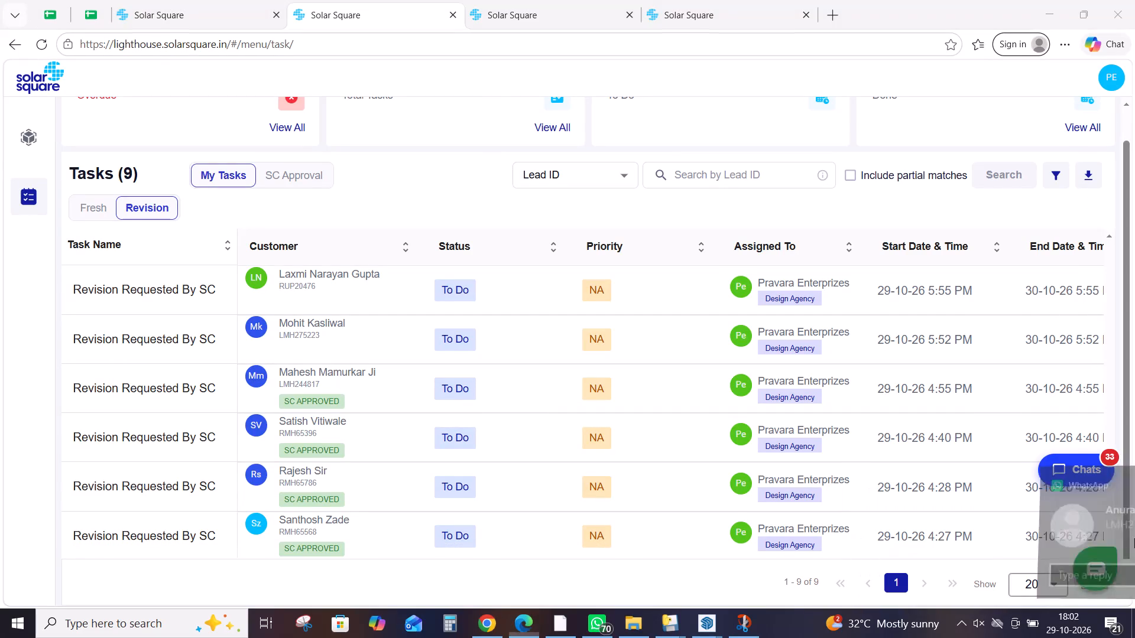
{"action": "left_click_drag", "start_coordinate": [1134, 538], "coordinate": [1134, 530]}
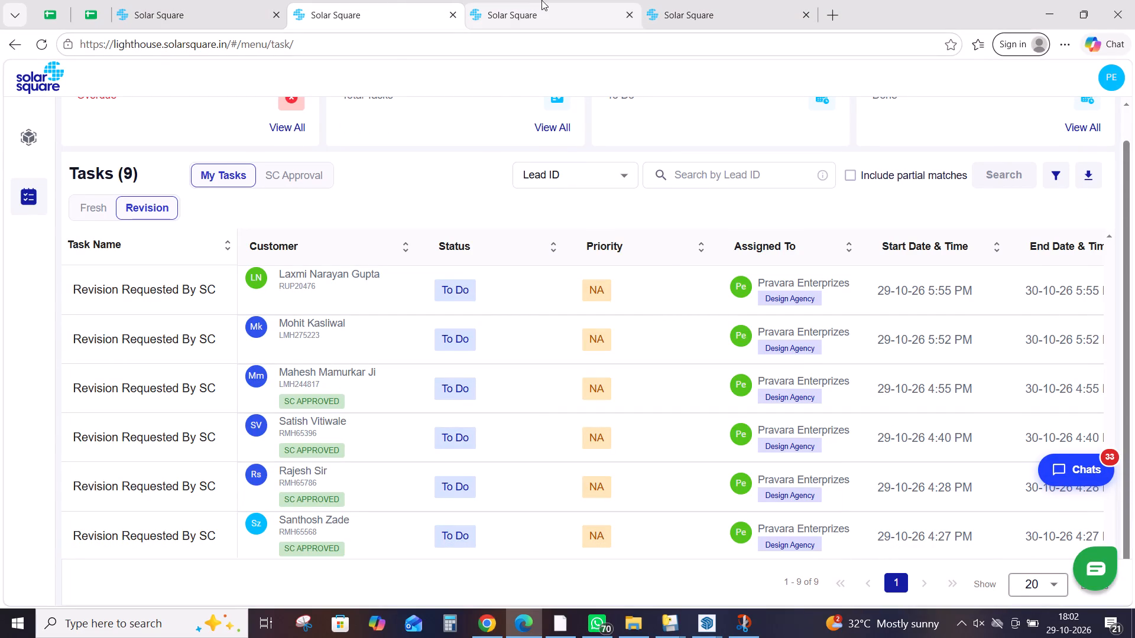
{"action": "left_click", "coordinate": [541, 0]}
{"action": "left_click", "coordinate": [771, 6]}
{"action": "left_click_drag", "start_coordinate": [604, 306], "coordinate": [606, 298]}
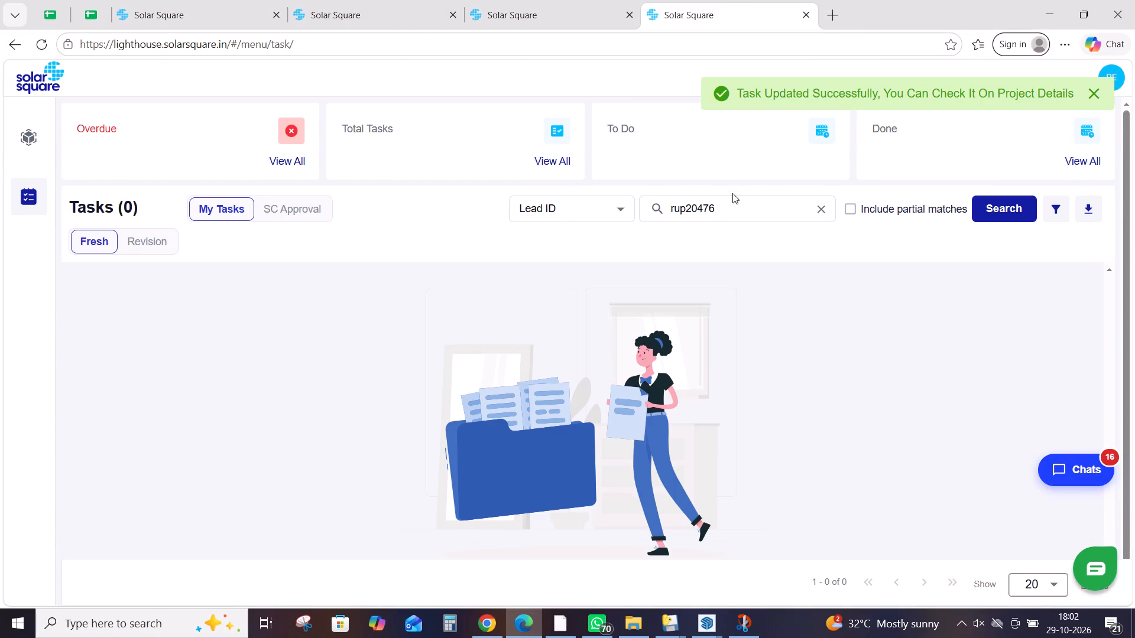
{"action": "double_click", "coordinate": [733, 198]}
{"action": "key", "text": "ctrl+v"}
{"action": "key", "text": "ctrl+Return"}
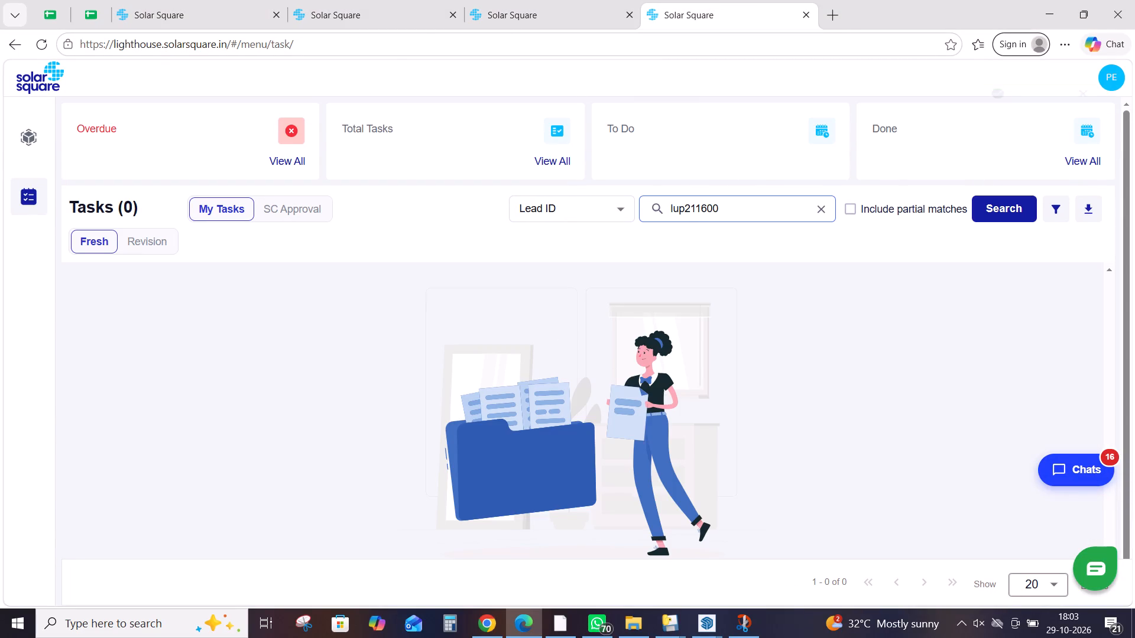
{"action": "key", "text": "BackSpace"}
{"action": "key", "text": "Return"}
{"action": "left_click", "coordinate": [147, 239]}
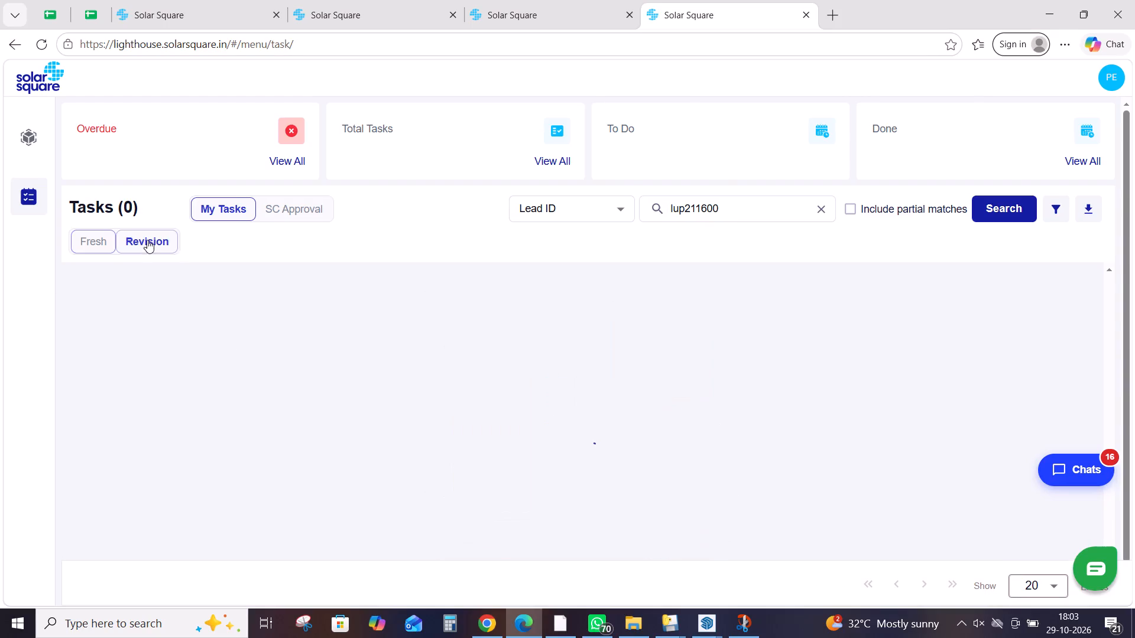
Open the LUP211600 revision task and examine its design revision details and the SC attachment image.
{"action": "left_click_drag", "start_coordinate": [520, 431], "coordinate": [526, 428]}
{"action": "left_click", "coordinate": [670, 320]}
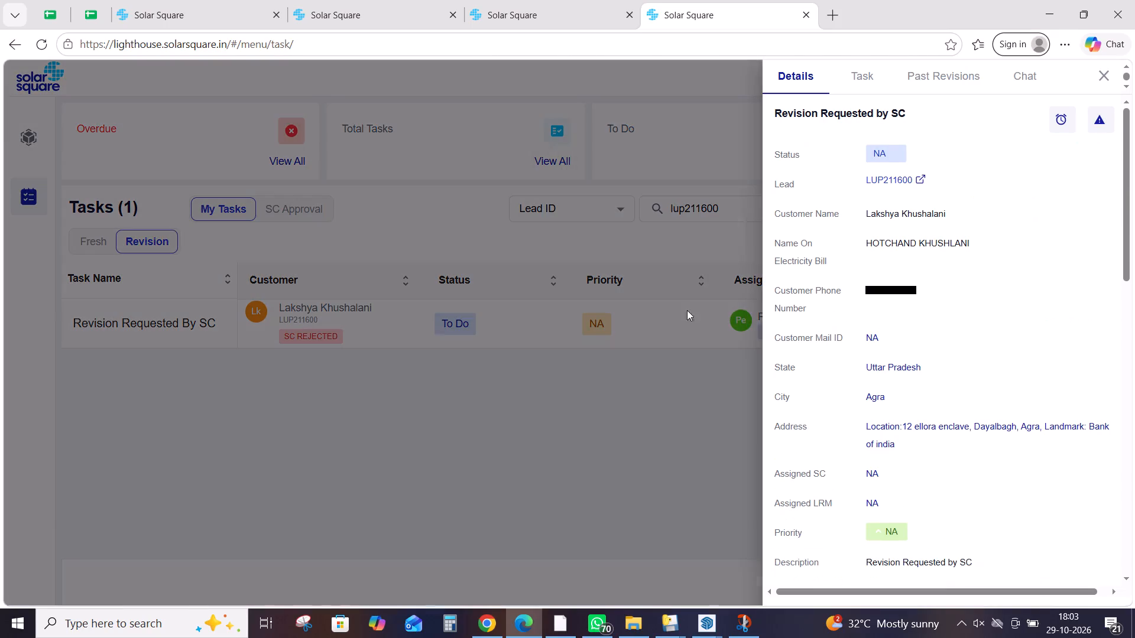
{"action": "left_click", "coordinate": [864, 72]}
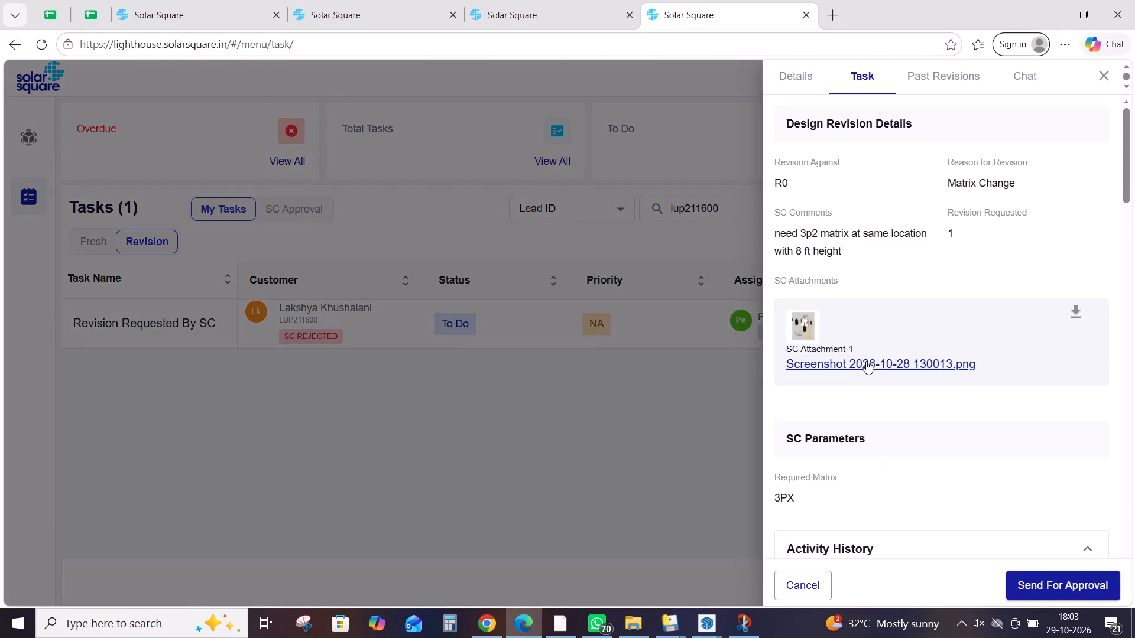
{"action": "left_click", "coordinate": [866, 361]}
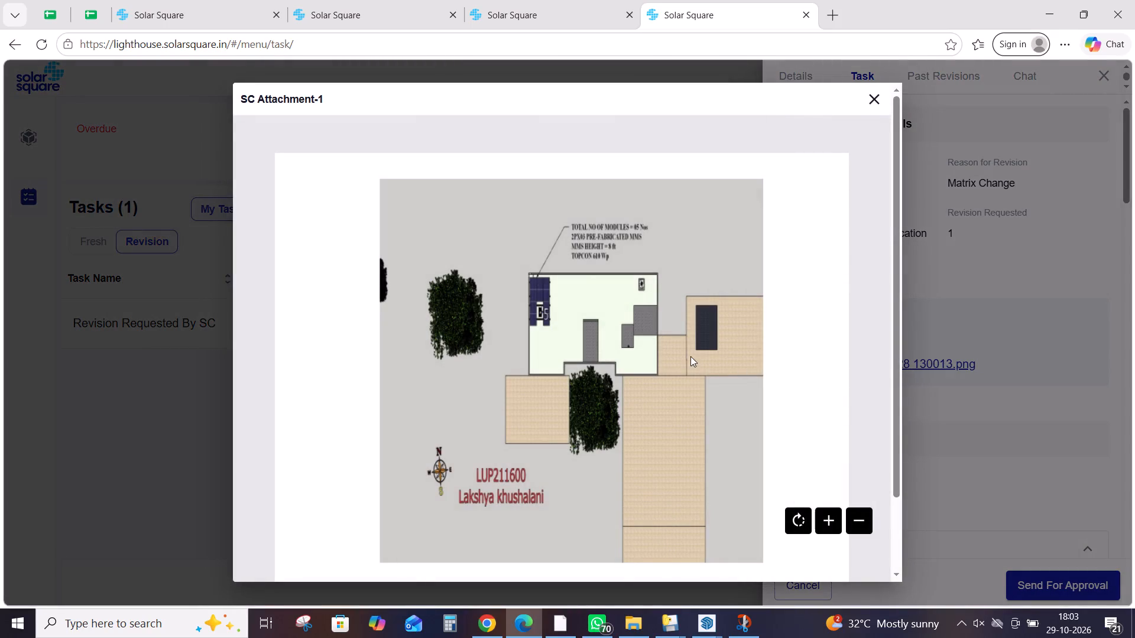
{"action": "left_click", "coordinate": [969, 287]}
Examine the task's previous top view image LUP210003.jpg and the SC's rejection comment, then close the task.
{"action": "scroll", "coordinate": [946, 305], "scroll_direction": "down", "scroll_amount": 2}
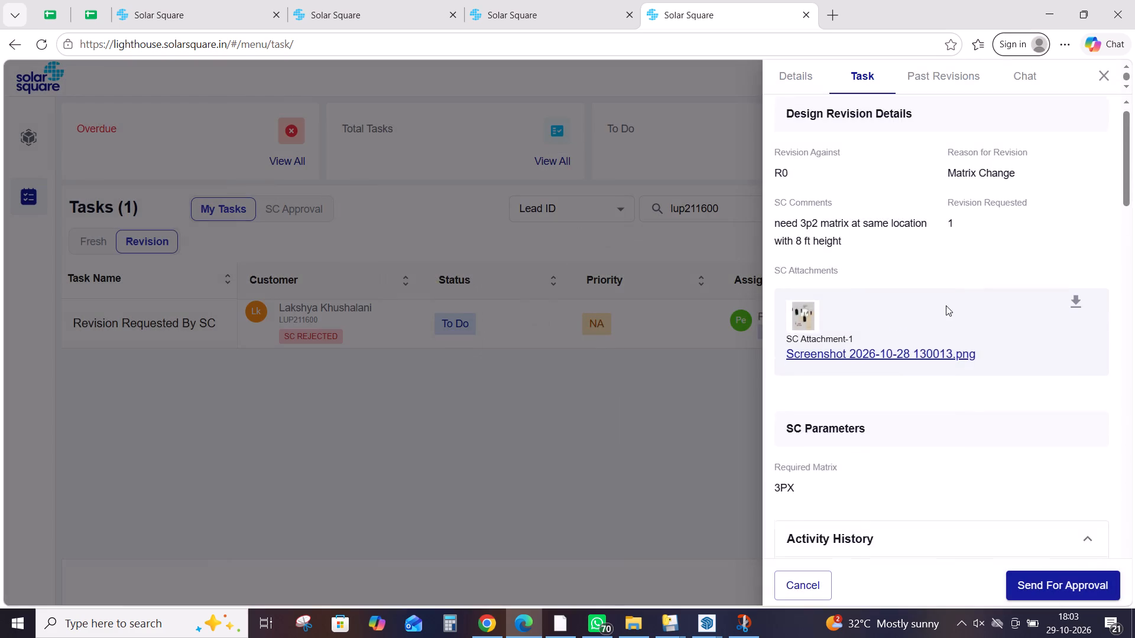
{"action": "scroll", "coordinate": [946, 305], "scroll_direction": "down", "scroll_amount": 17}
{"action": "scroll", "coordinate": [945, 306], "scroll_direction": "down", "scroll_amount": 5}
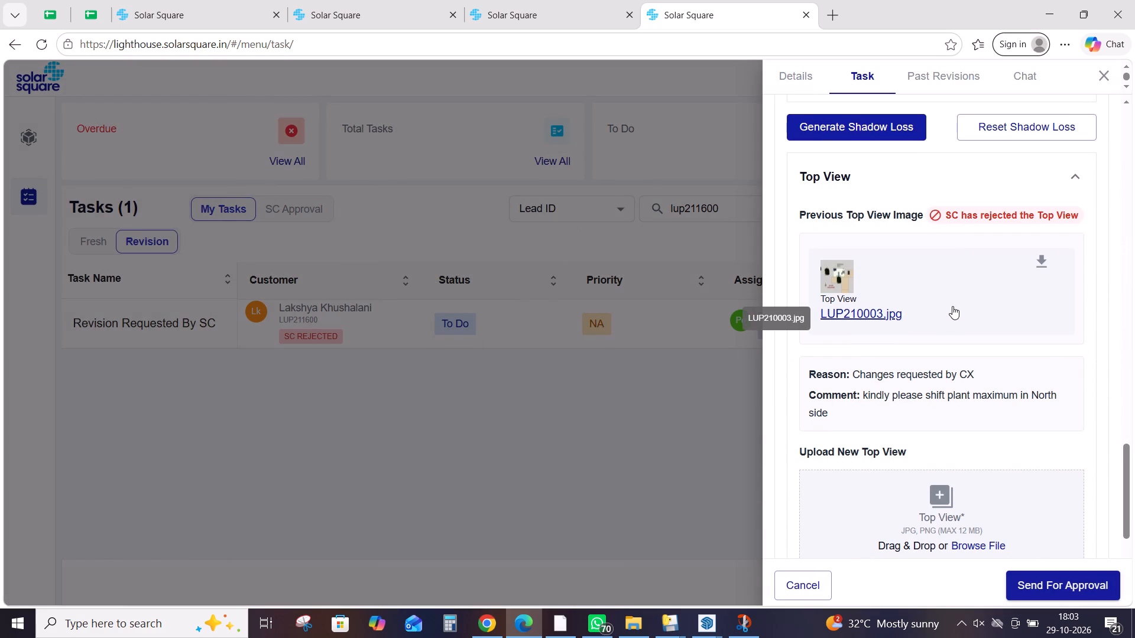
{"action": "left_click", "coordinate": [869, 321]}
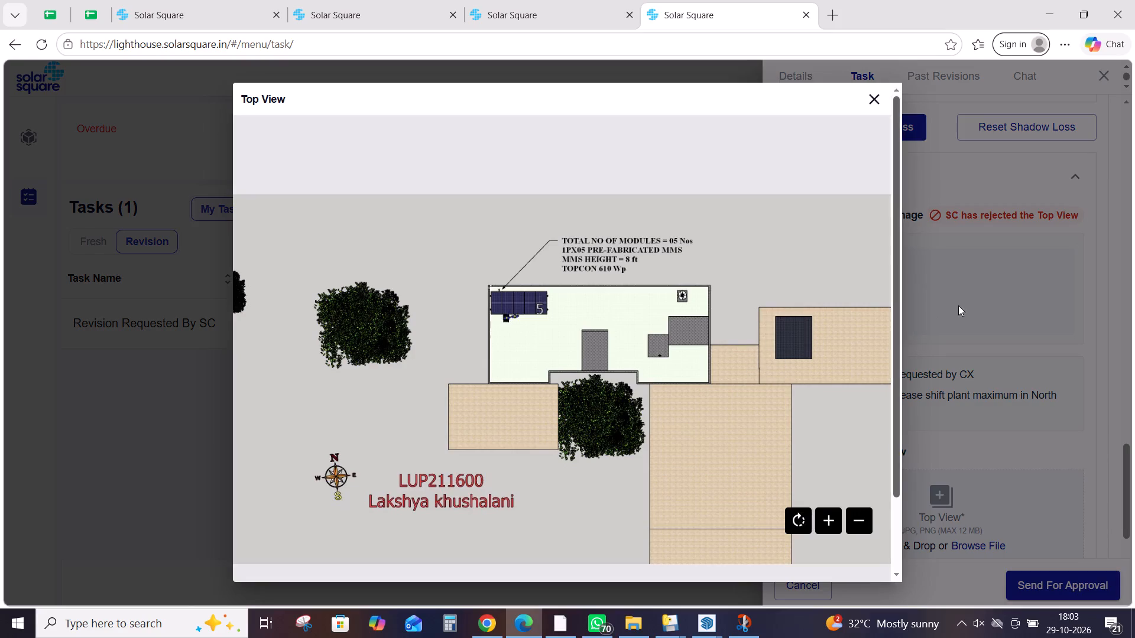
{"action": "left_click", "coordinate": [993, 295]}
{"action": "left_click", "coordinate": [677, 385]}
Reopen the LUP211600 task, check its past revisions, and close the task details.
{"action": "left_click", "coordinate": [679, 320]}
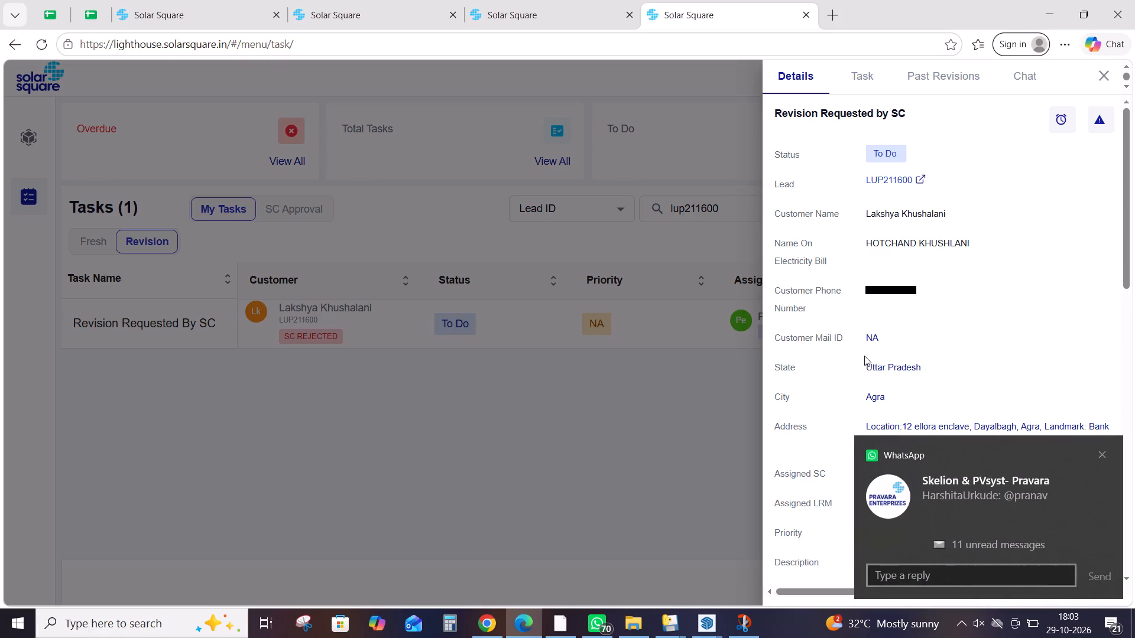
{"action": "left_click_drag", "start_coordinate": [939, 496], "coordinate": [1069, 448]}
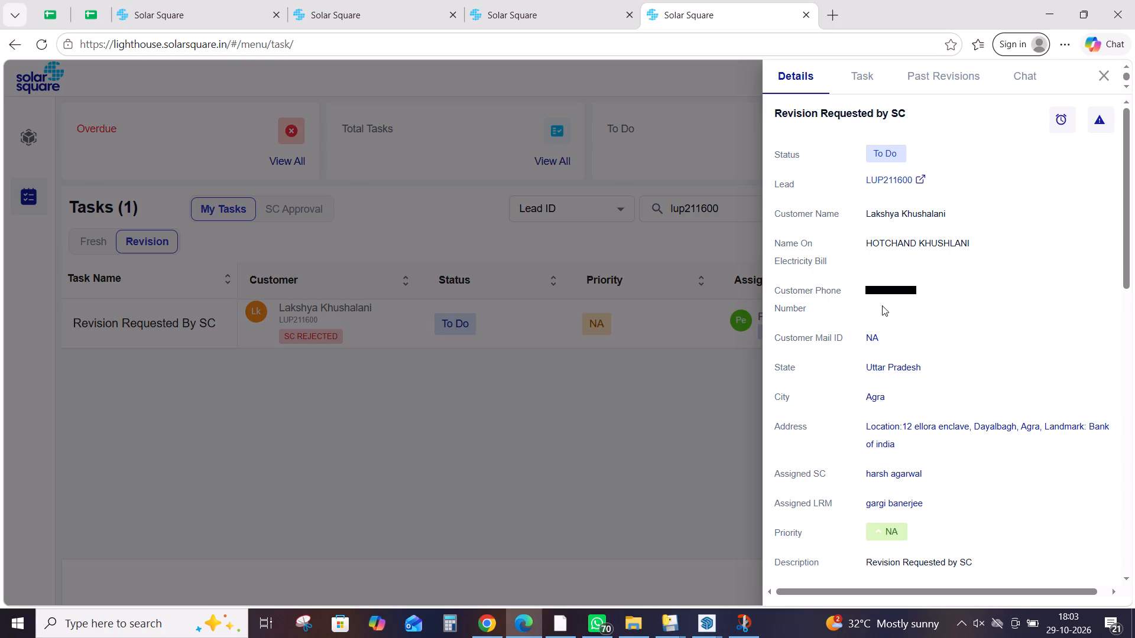
{"action": "left_click", "coordinate": [961, 77]}
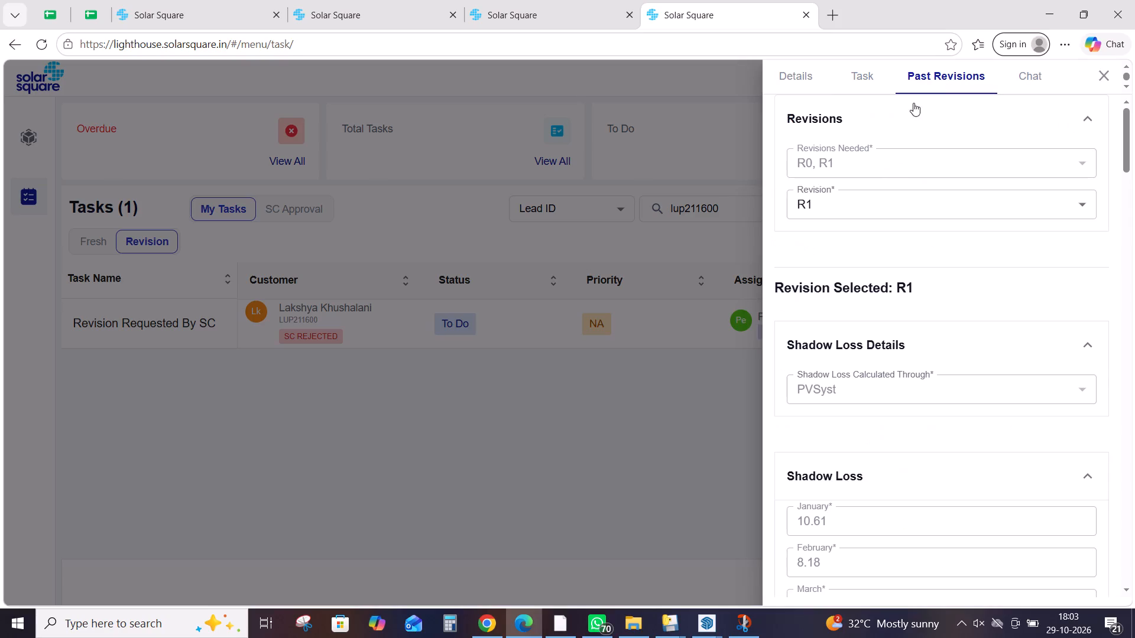
{"action": "left_click", "coordinate": [621, 523]}
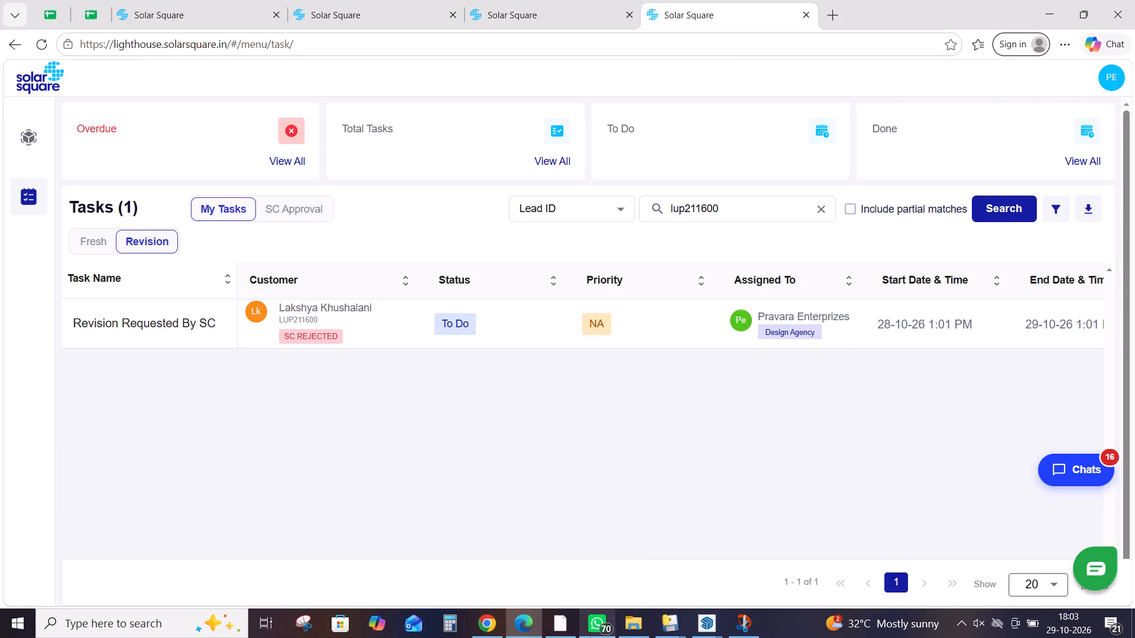
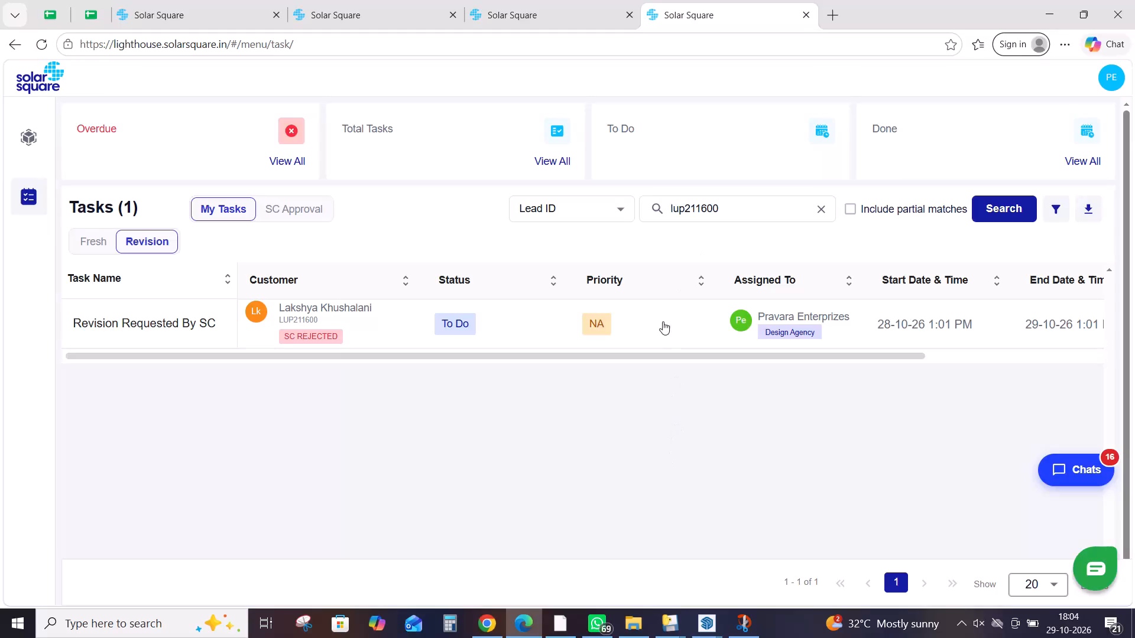
Reopen the LUP211600 revision task's details.
{"action": "left_click", "coordinate": [663, 321]}
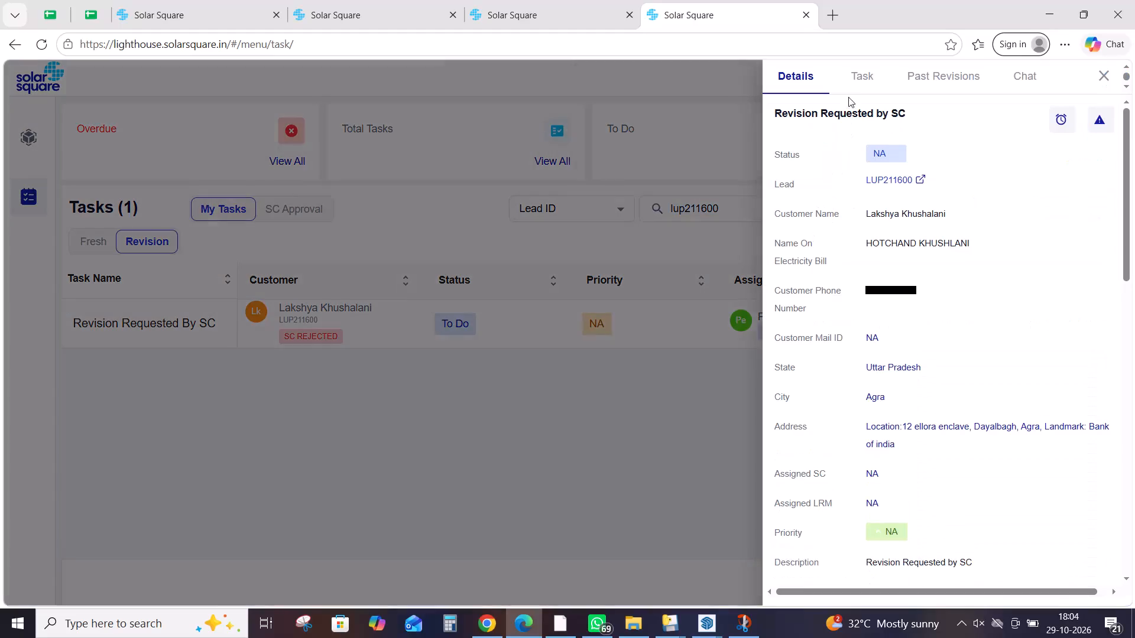
Review the design revision details and SC comments of the LUP211600 task, and close the task details.
{"action": "left_click", "coordinate": [853, 80]}
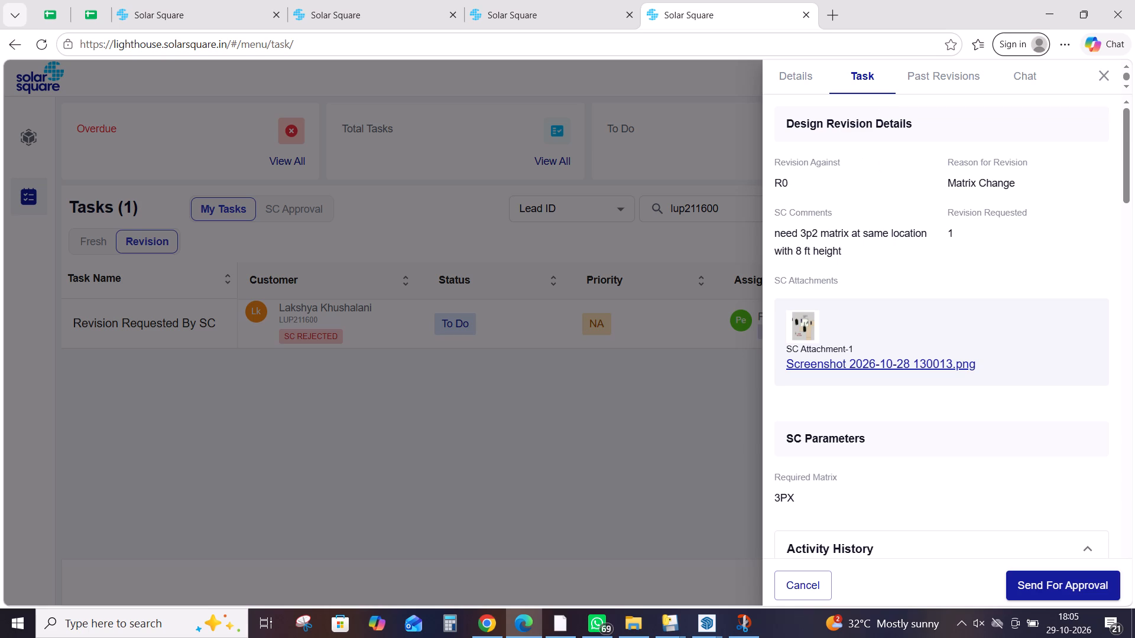
{"action": "left_click", "coordinate": [723, 248]}
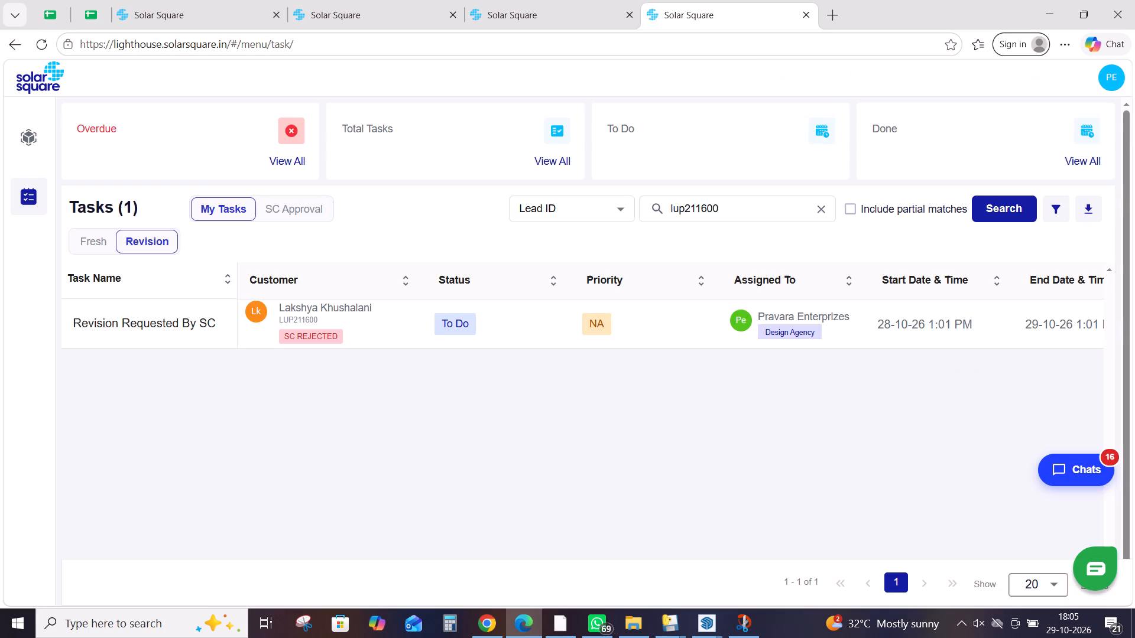
{"action": "double_click", "coordinate": [741, 210]}
{"action": "key", "text": "ctrl+c"}
{"action": "left_click", "coordinate": [656, 457]}
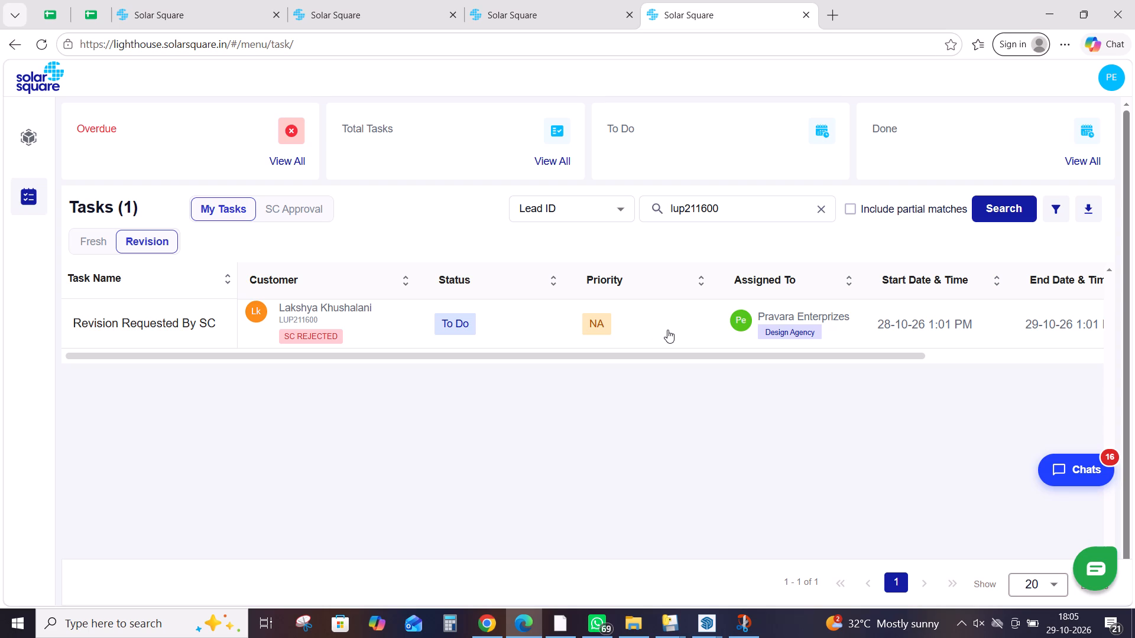
{"action": "left_click_drag", "start_coordinate": [916, 489], "coordinate": [1087, 450]}
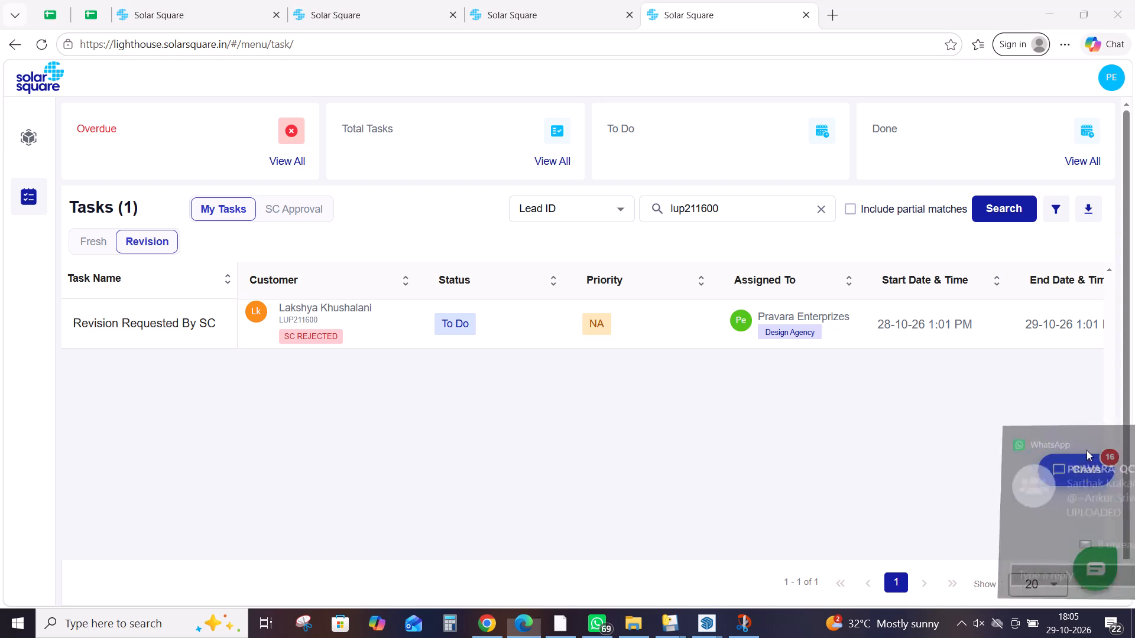
{"action": "left_click_drag", "start_coordinate": [1087, 450], "coordinate": [1086, 451]}
{"action": "double_click", "coordinate": [754, 207]}
{"action": "key", "text": "ctrl+c"}
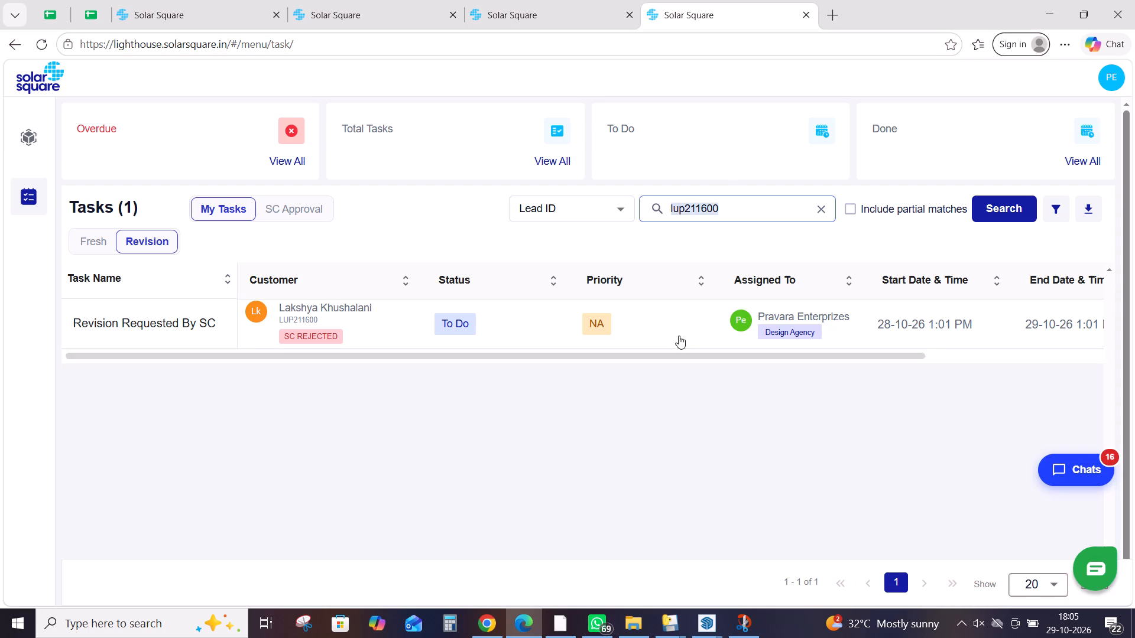
{"action": "left_click", "coordinate": [667, 502]}
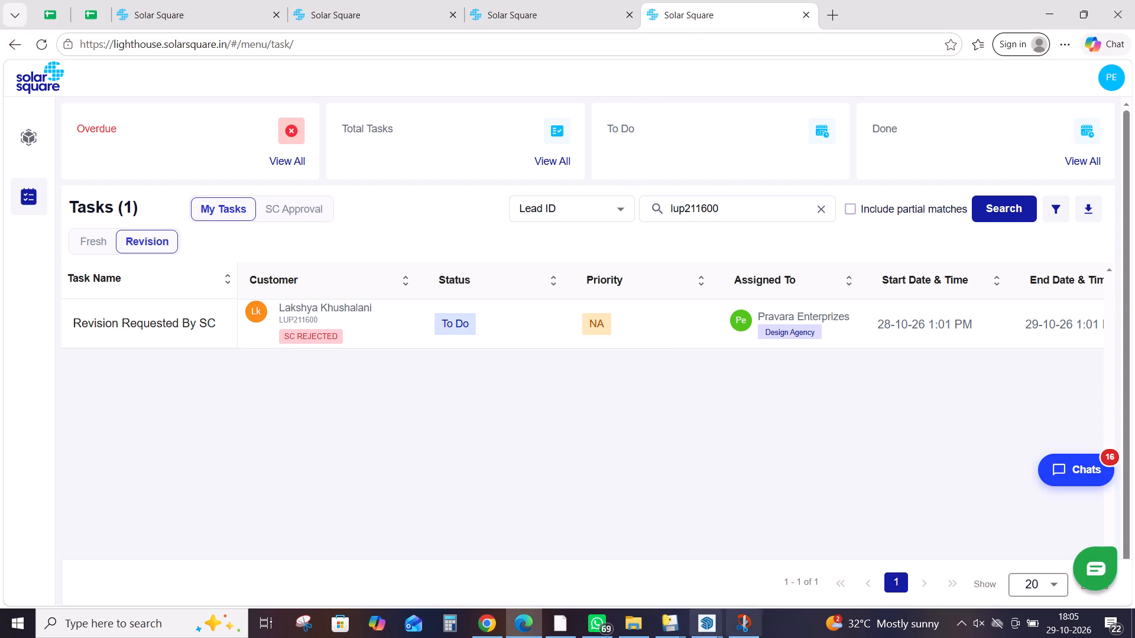
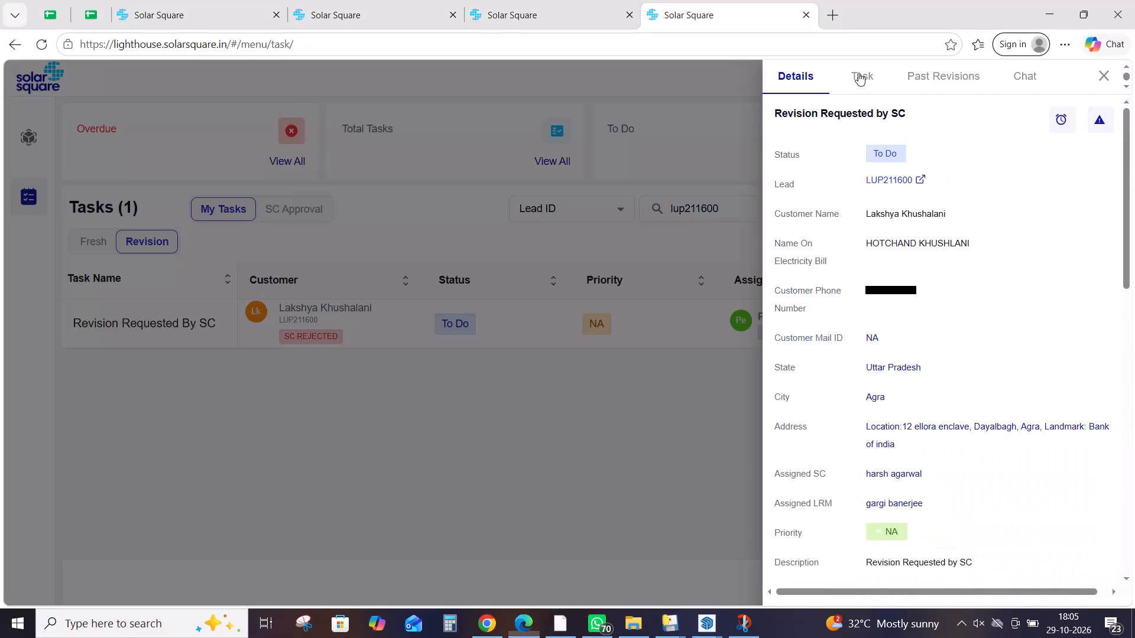
Examine the SC's design revision details, the attached layout screenshot and the chat of the LUP211600 task.
{"action": "left_click", "coordinate": [862, 74]}
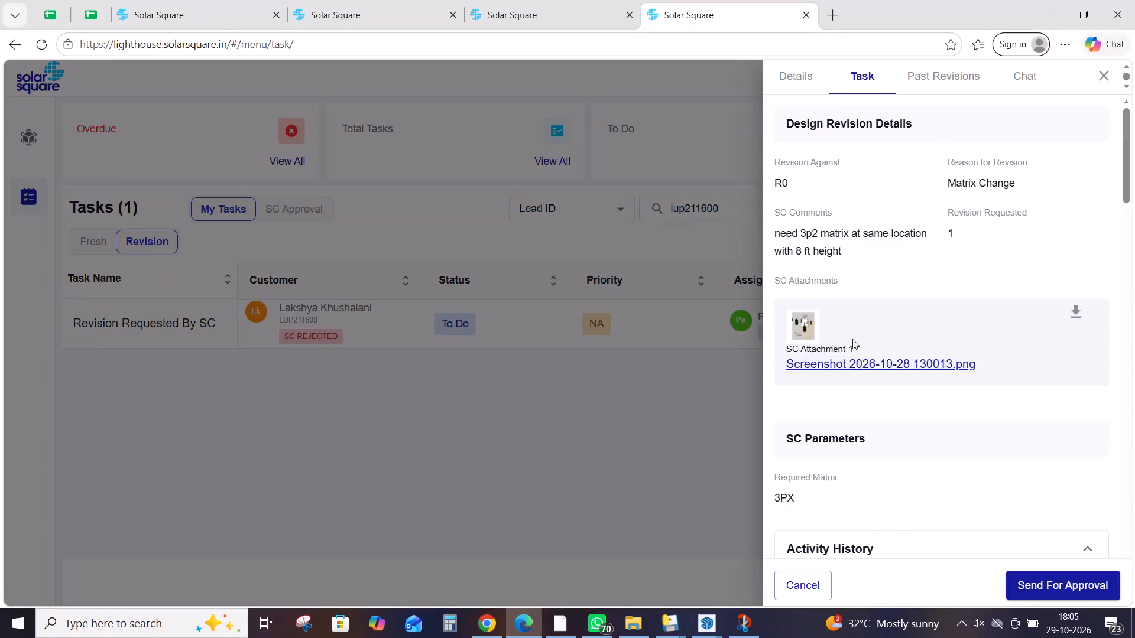
{"action": "left_click", "coordinate": [847, 363]}
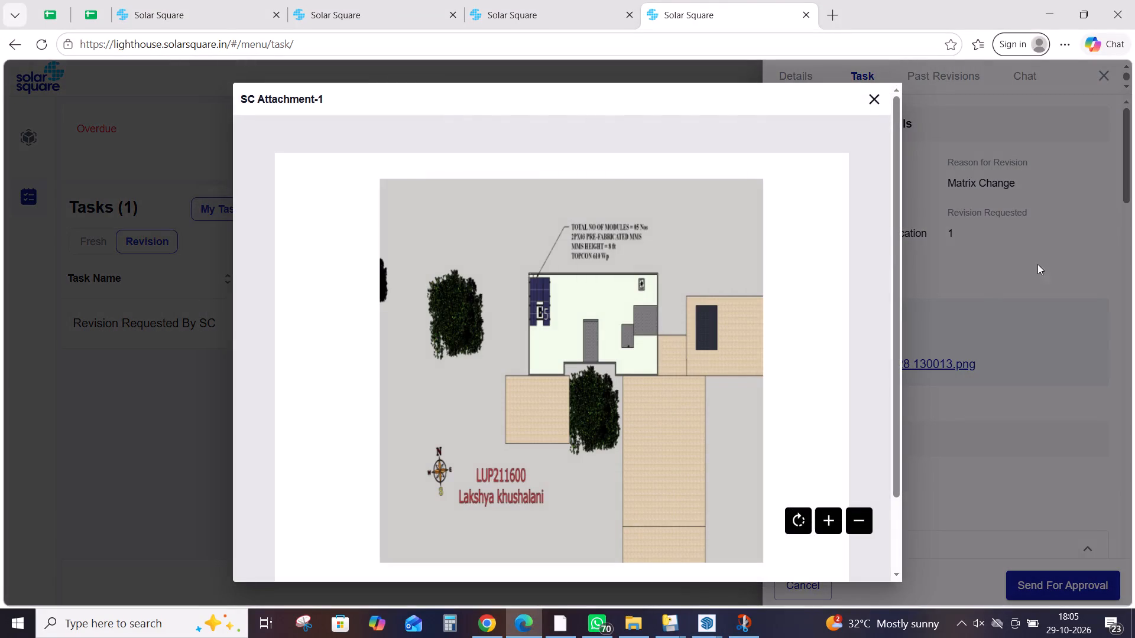
{"action": "left_click", "coordinate": [980, 284]}
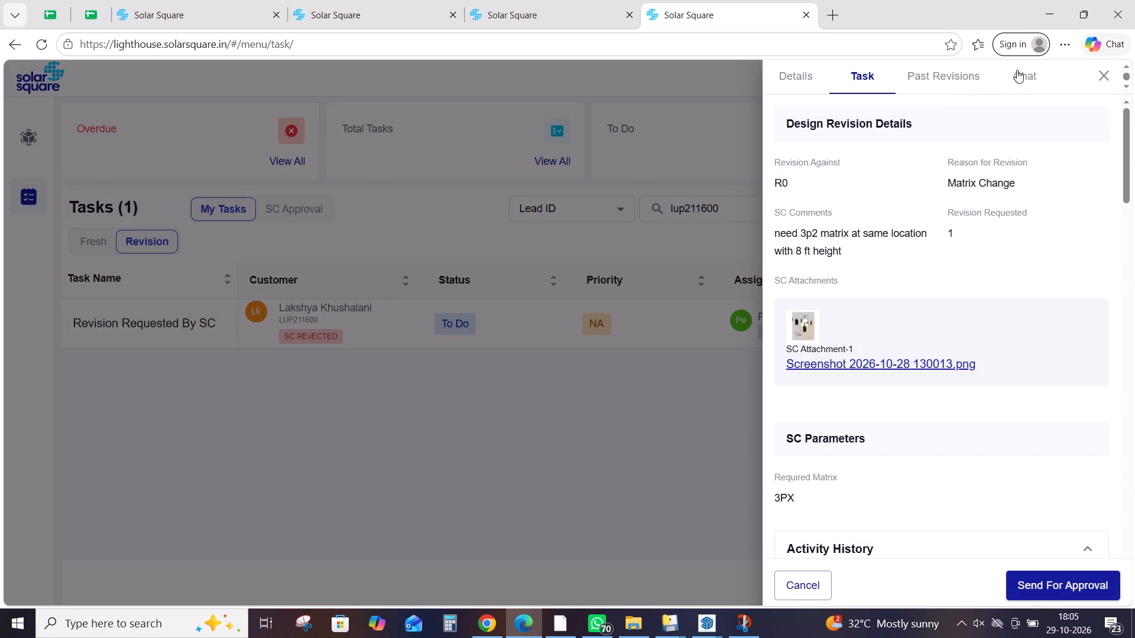
{"action": "left_click", "coordinate": [1019, 70]}
{"action": "left_click", "coordinate": [535, 81]}
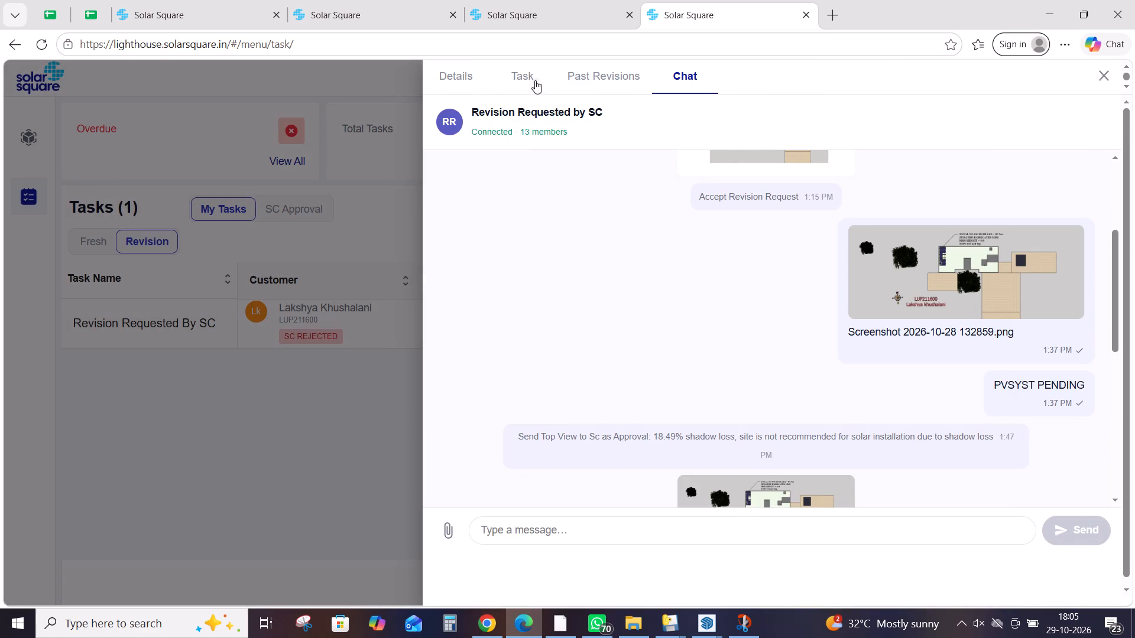
Examine the previous top view image rejected by the SC along with its rejection comment, and close the task's details.
{"action": "scroll", "coordinate": [975, 362], "scroll_direction": "down", "scroll_amount": 11}
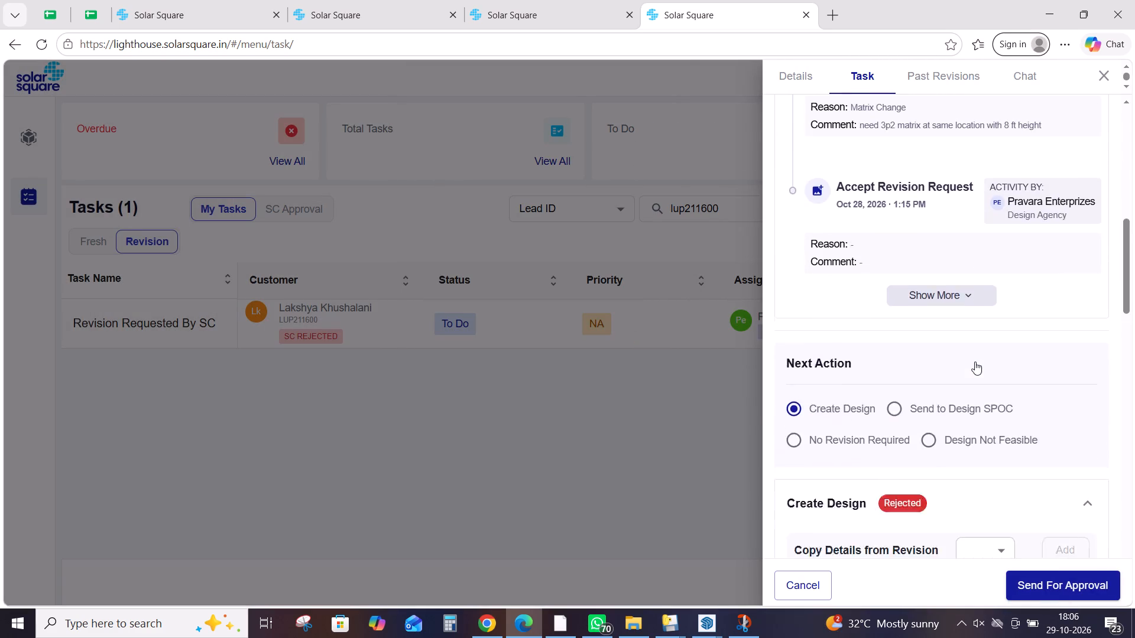
{"action": "scroll", "coordinate": [975, 362], "scroll_direction": "down", "scroll_amount": 7}
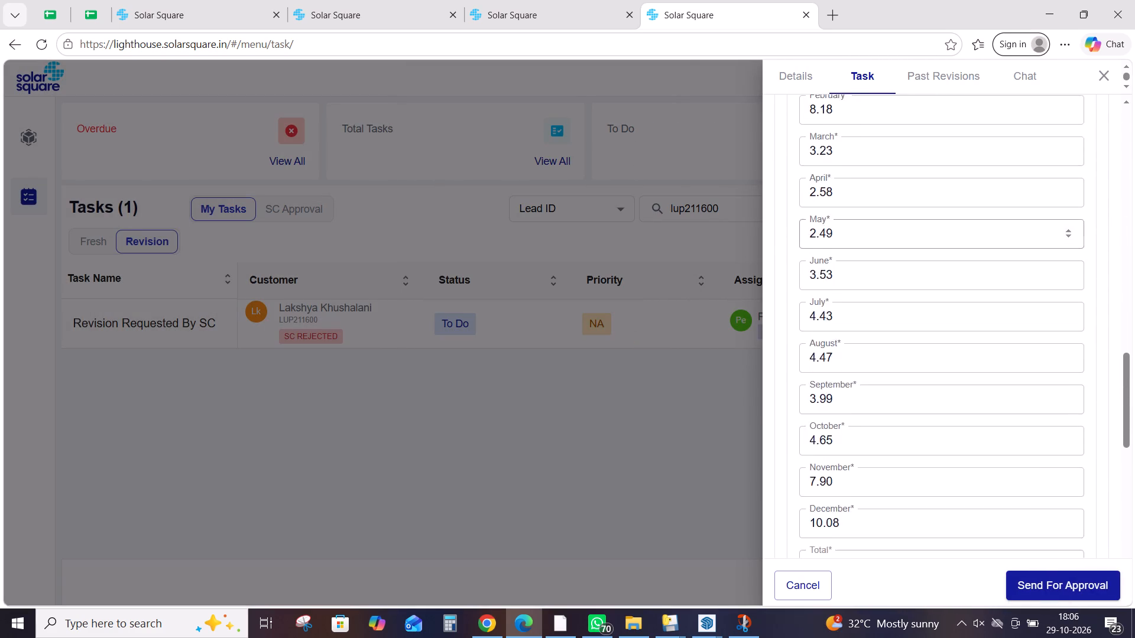
{"action": "scroll", "coordinate": [975, 362], "scroll_direction": "down", "scroll_amount": 5}
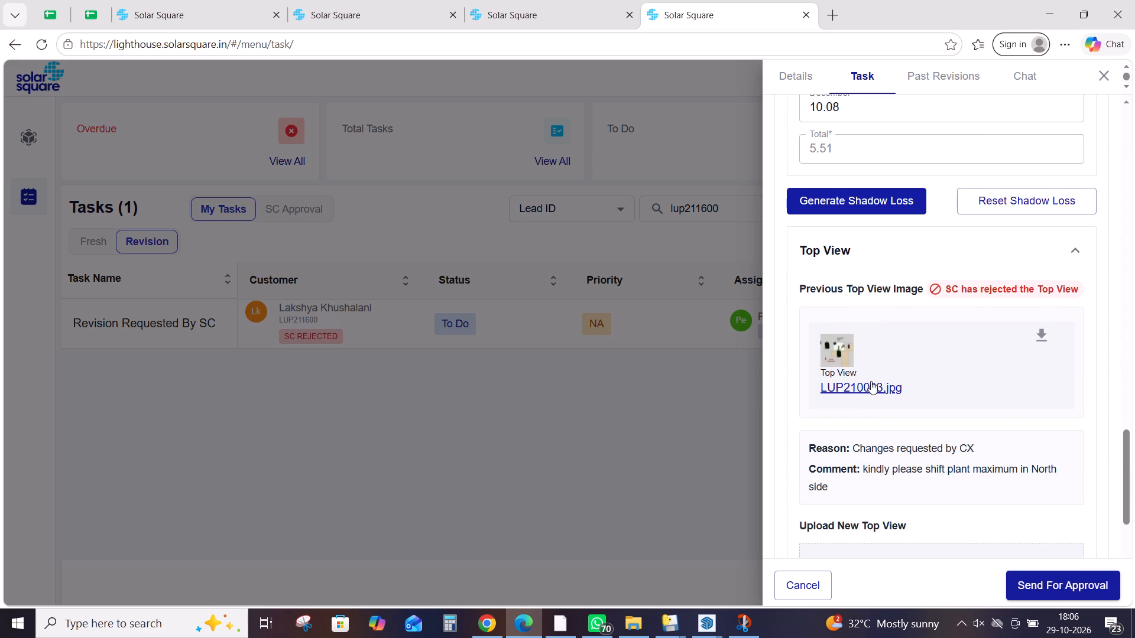
{"action": "left_click", "coordinate": [866, 385]}
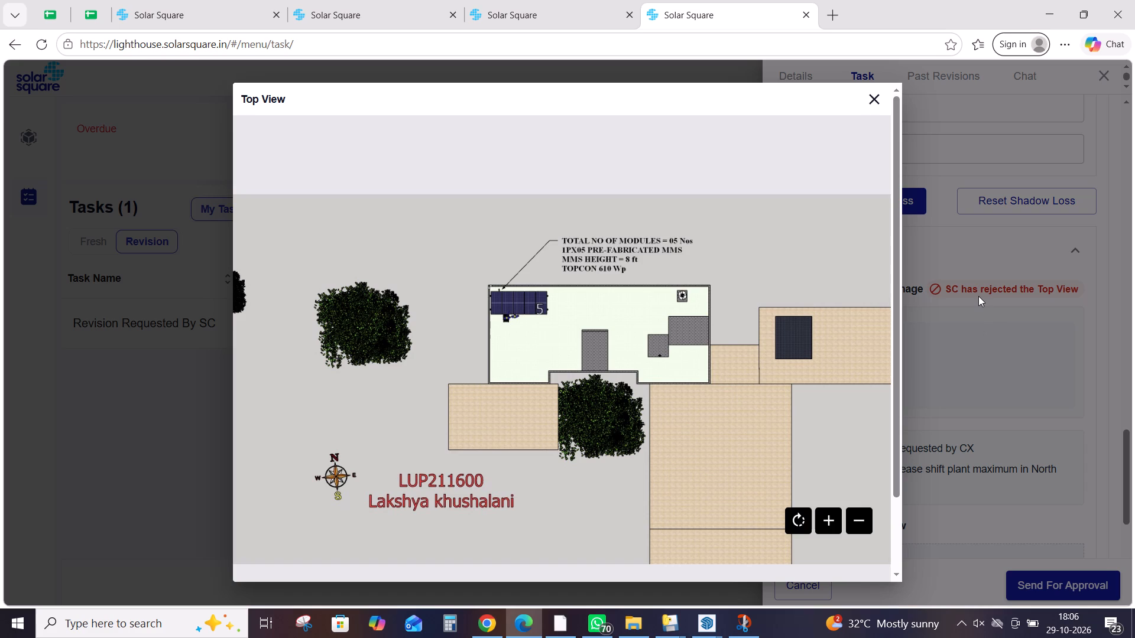
{"action": "left_click", "coordinate": [981, 390]}
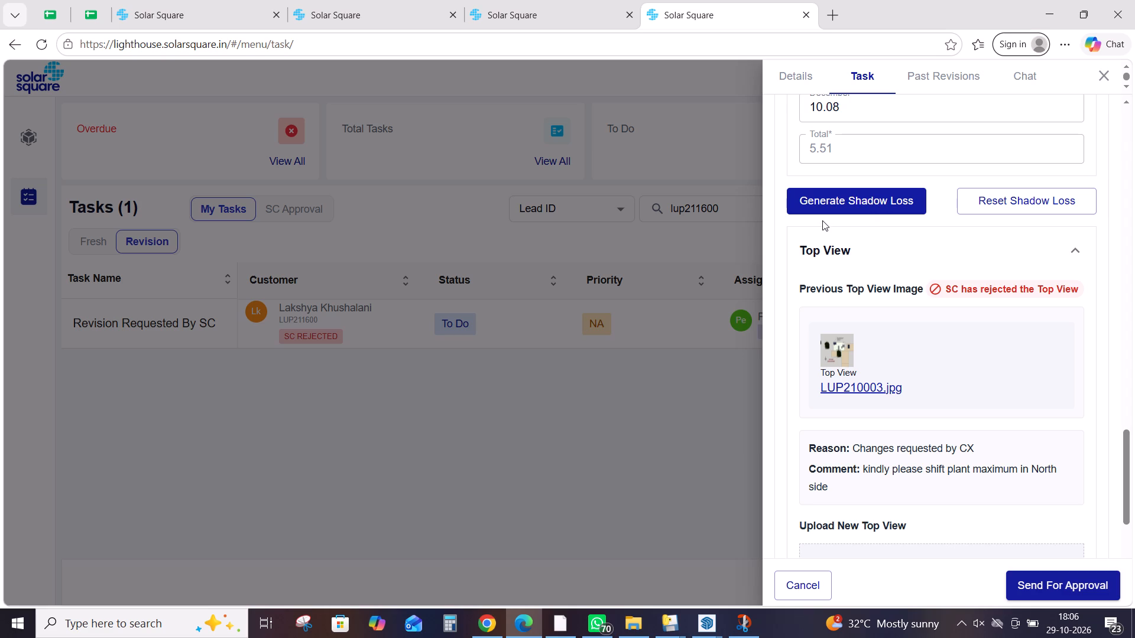
{"action": "left_click", "coordinate": [631, 430]}
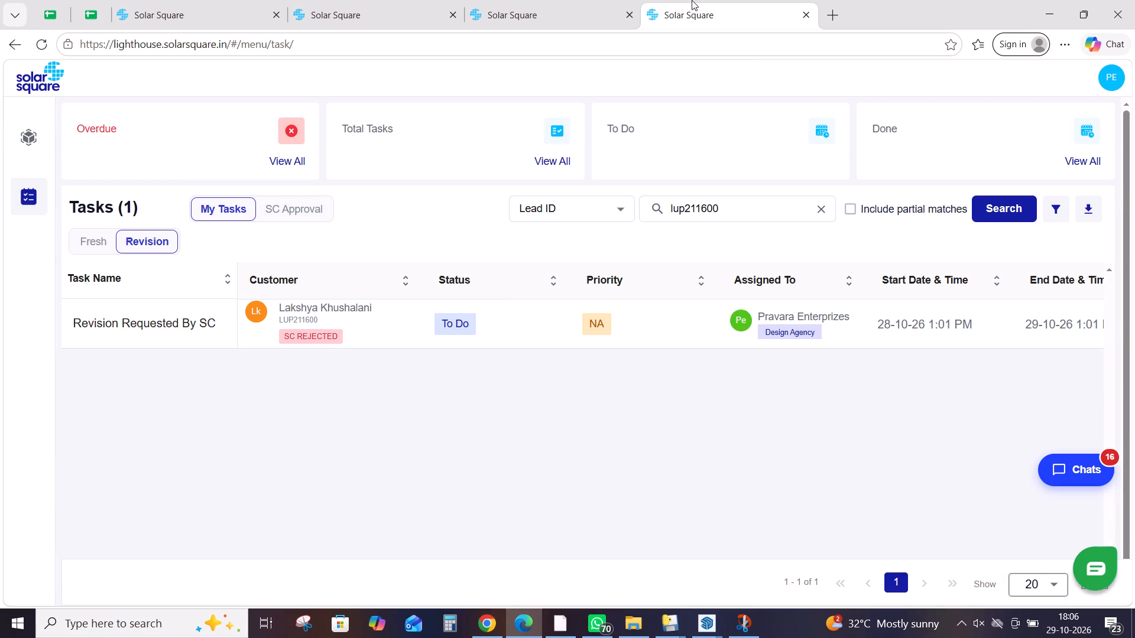
{"action": "left_click", "coordinate": [692, 0]}
{"action": "left_click", "coordinate": [1001, 207]}
{"action": "left_click", "coordinate": [690, 461]}
{"action": "left_click", "coordinate": [575, 450]}
{"action": "left_click", "coordinate": [171, 12]}
{"action": "left_click", "coordinate": [577, 486]}
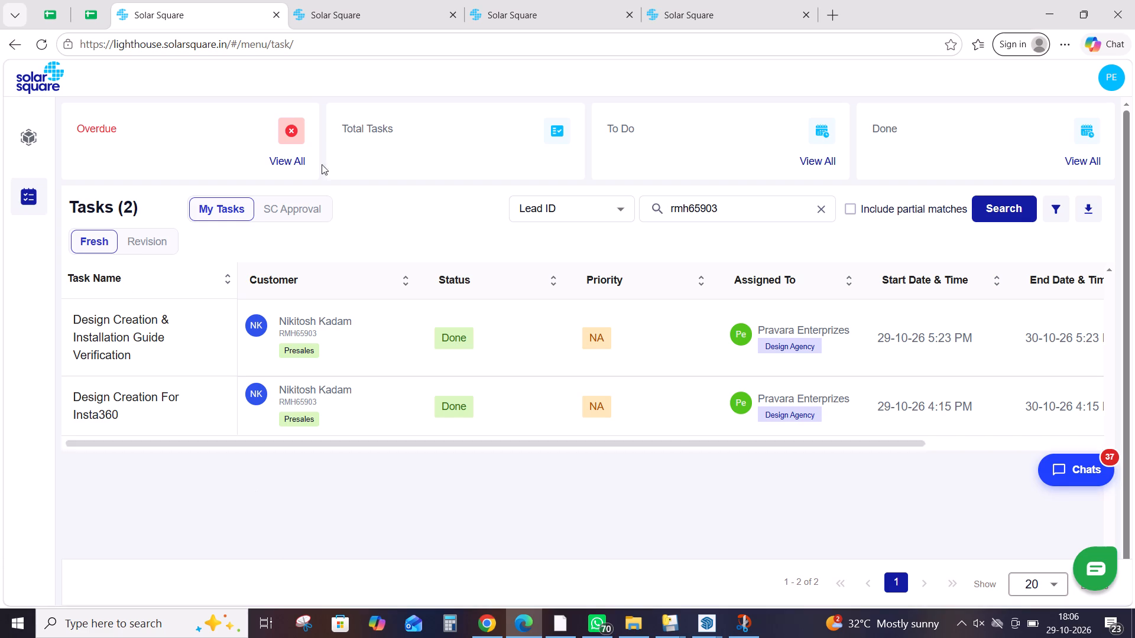
{"action": "left_click", "coordinate": [377, 12]}
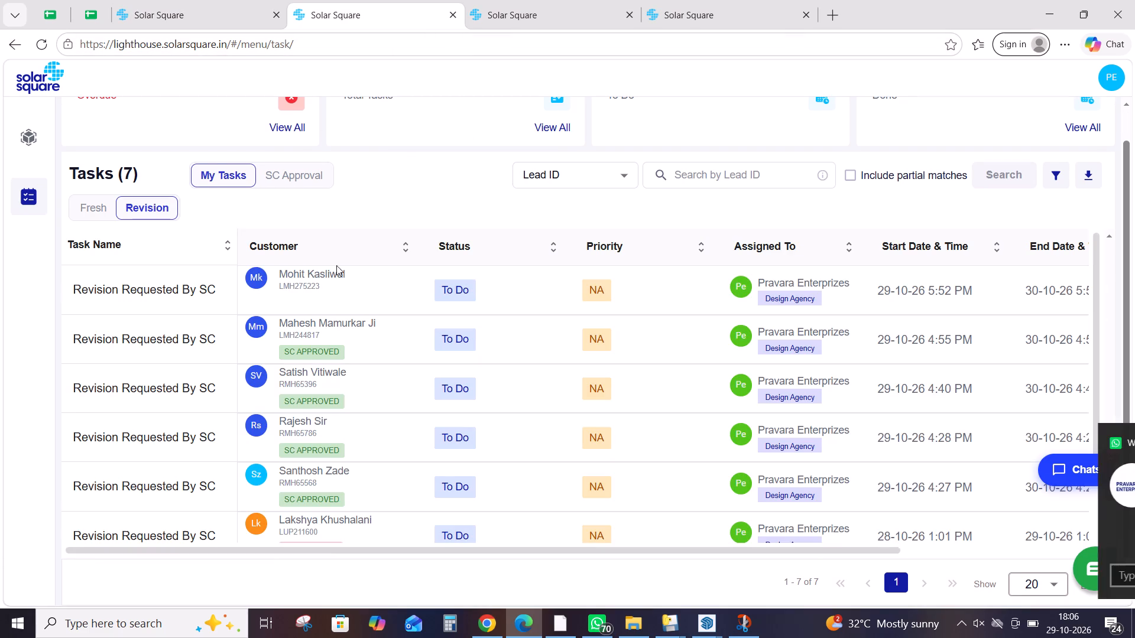
{"action": "left_click_drag", "start_coordinate": [234, 0], "coordinate": [242, 3]}
{"action": "left_click_drag", "start_coordinate": [916, 523], "coordinate": [1095, 465]}
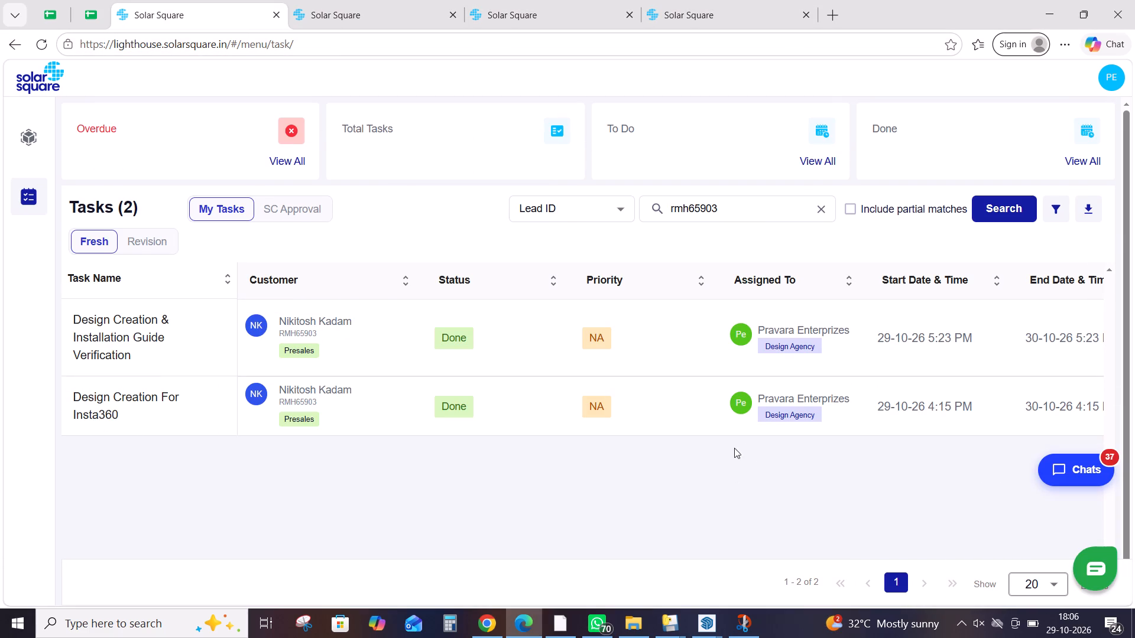
{"action": "left_click", "coordinate": [812, 207]}
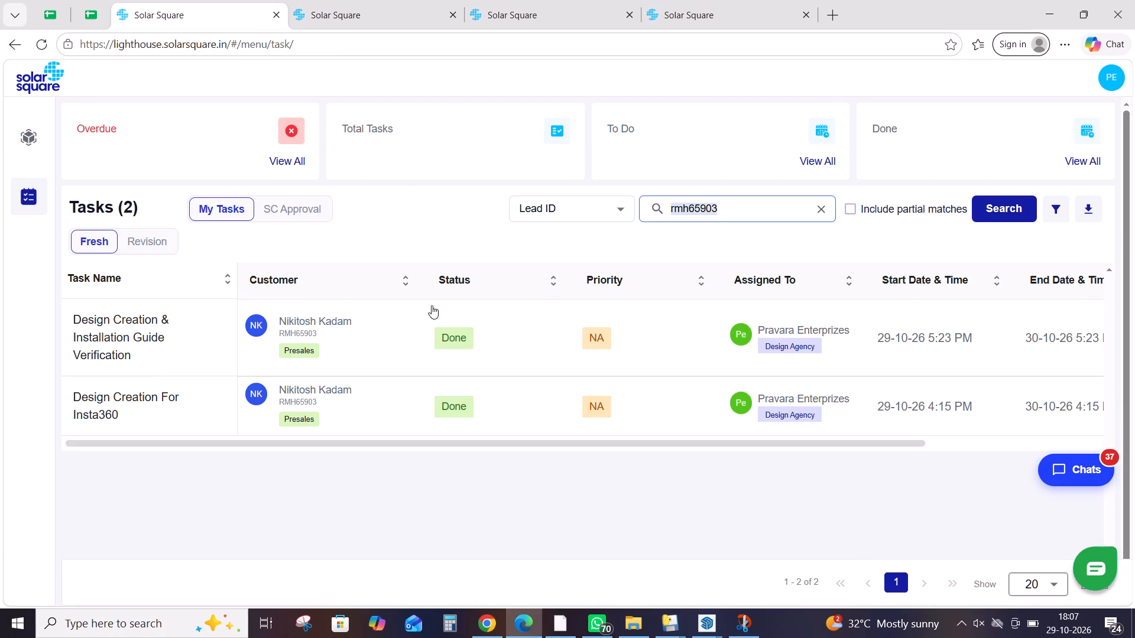
{"action": "left_click", "coordinate": [817, 208]}
{"action": "triple_click", "coordinate": [152, 245]}
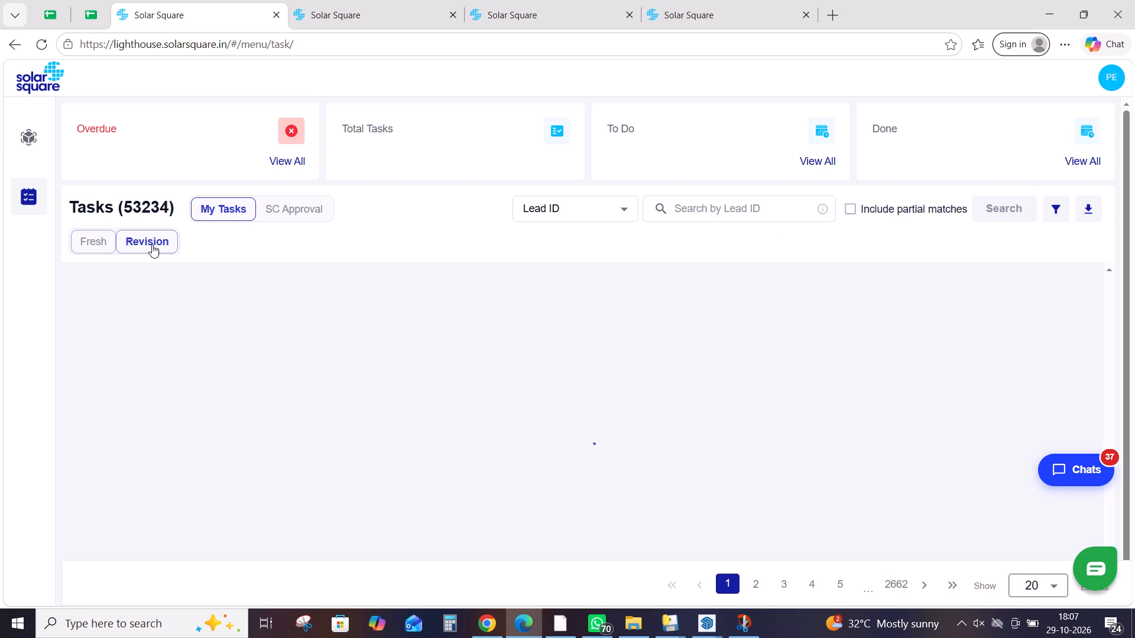
{"action": "triple_click", "coordinate": [152, 245]}
{"action": "double_click", "coordinate": [152, 245]}
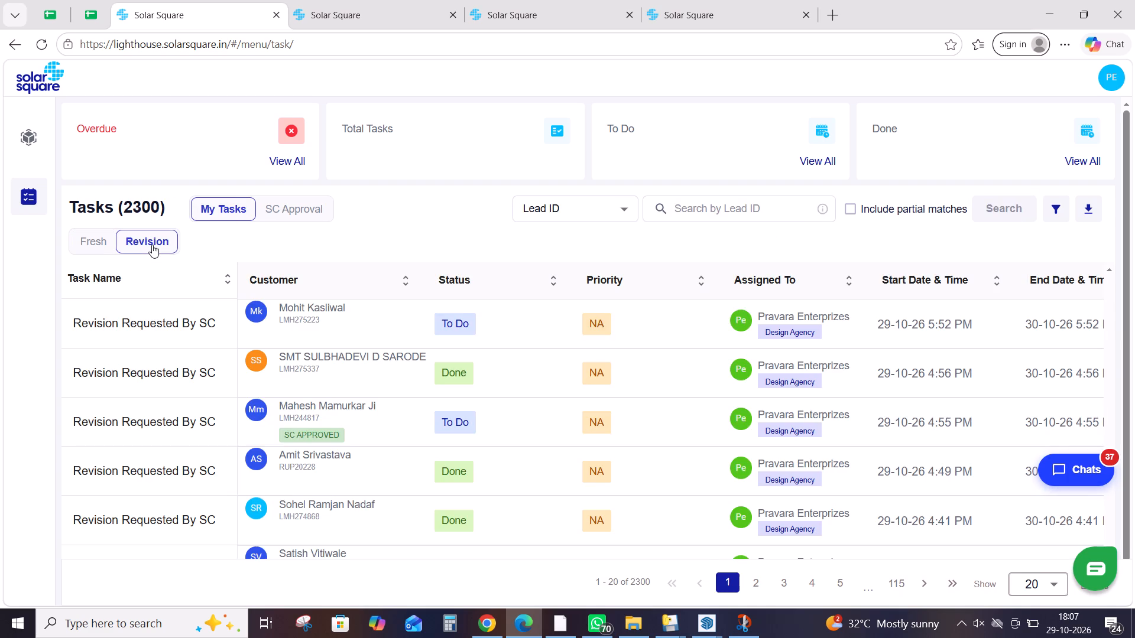
{"action": "triple_click", "coordinate": [152, 245]}
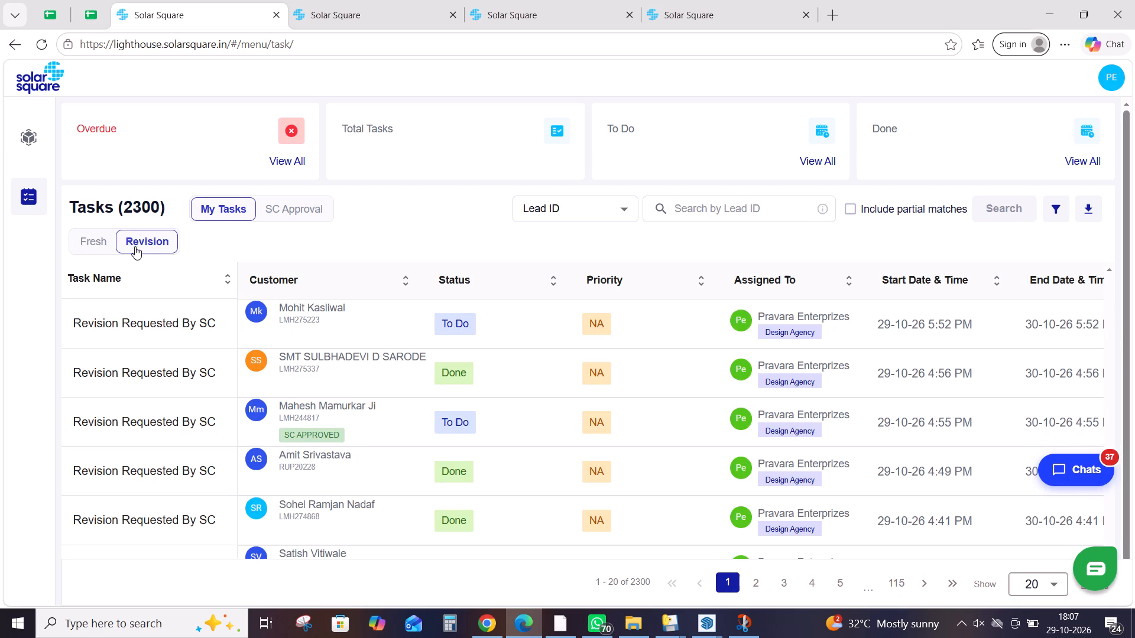
{"action": "triple_click", "coordinate": [137, 248]}
Reload the task page, list the revision tasks again and look through the pending revision requests from the SC.
{"action": "left_click", "coordinate": [44, 43]}
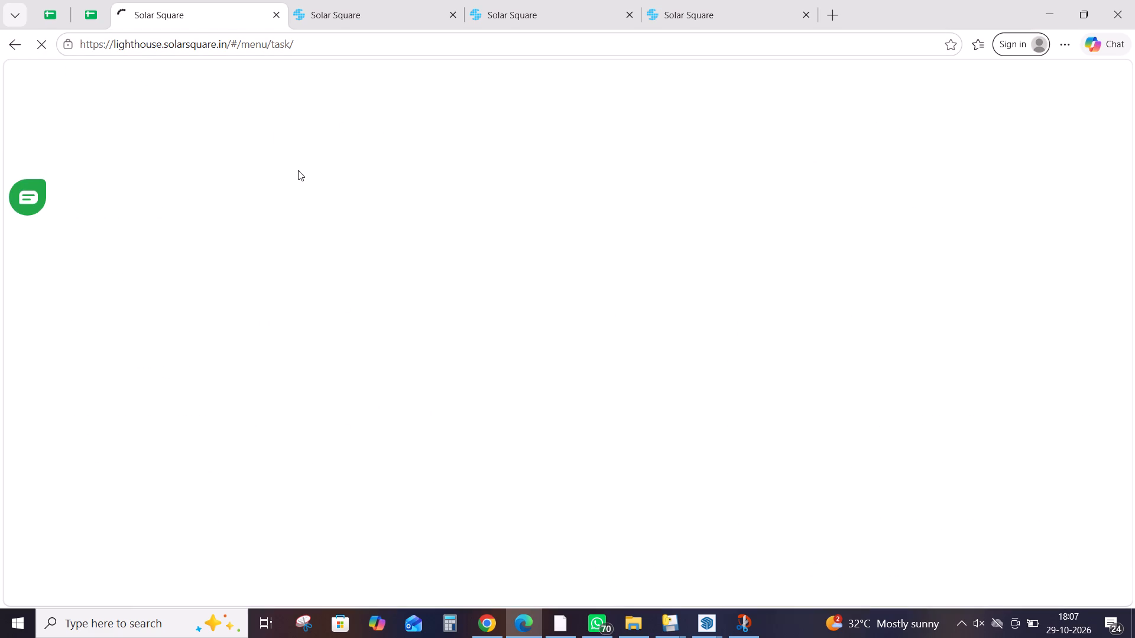
{"action": "left_click", "coordinate": [151, 237]}
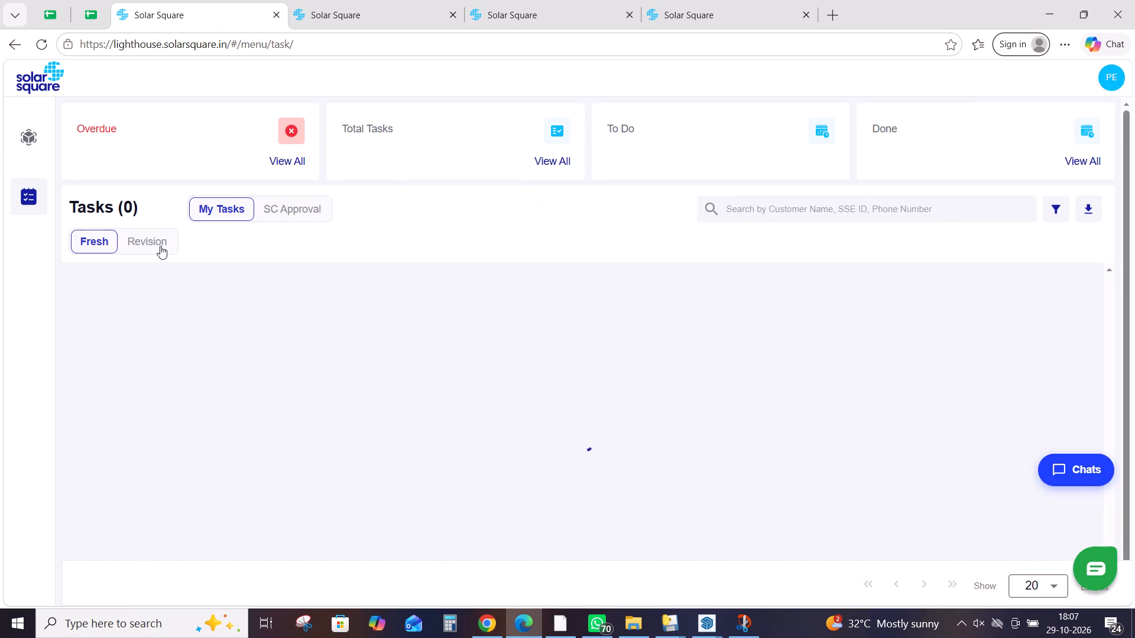
{"action": "left_click", "coordinate": [160, 246]}
{"action": "scroll", "coordinate": [434, 389], "scroll_direction": "down", "scroll_amount": 4}
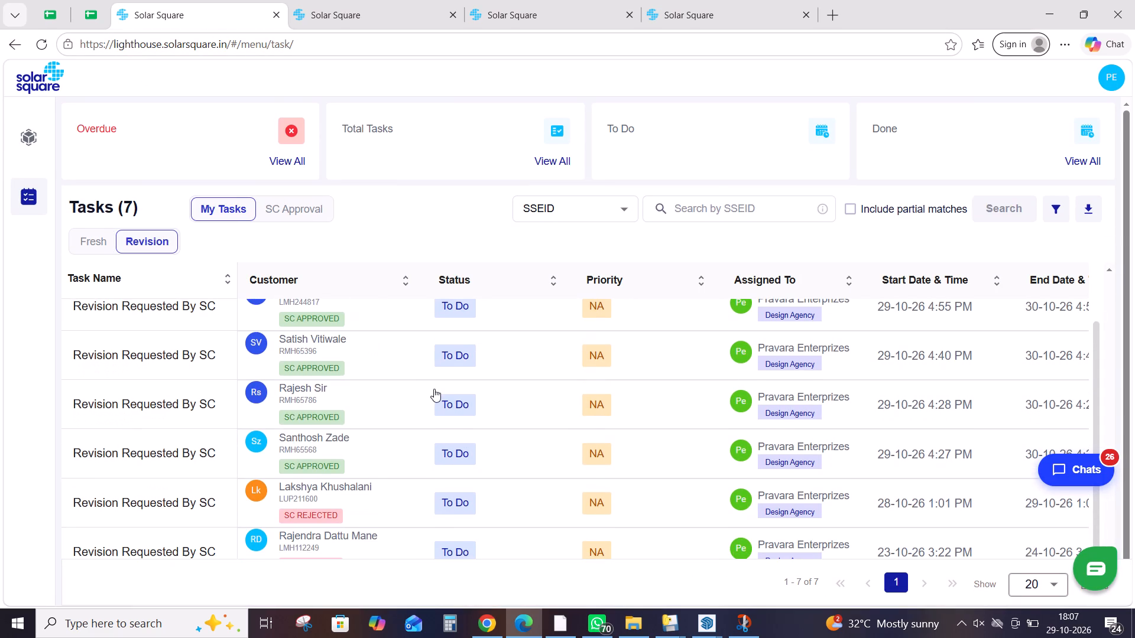
{"action": "scroll", "coordinate": [434, 389], "scroll_direction": "down", "scroll_amount": 3}
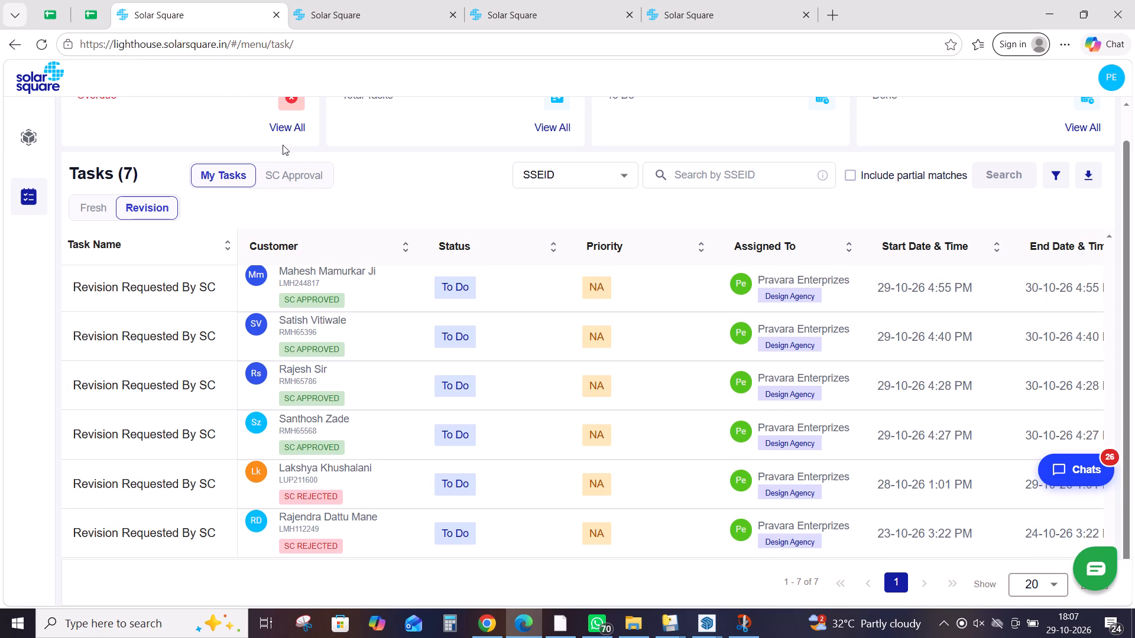
{"action": "left_click", "coordinate": [162, 207]}
{"action": "left_click", "coordinate": [161, 207]}
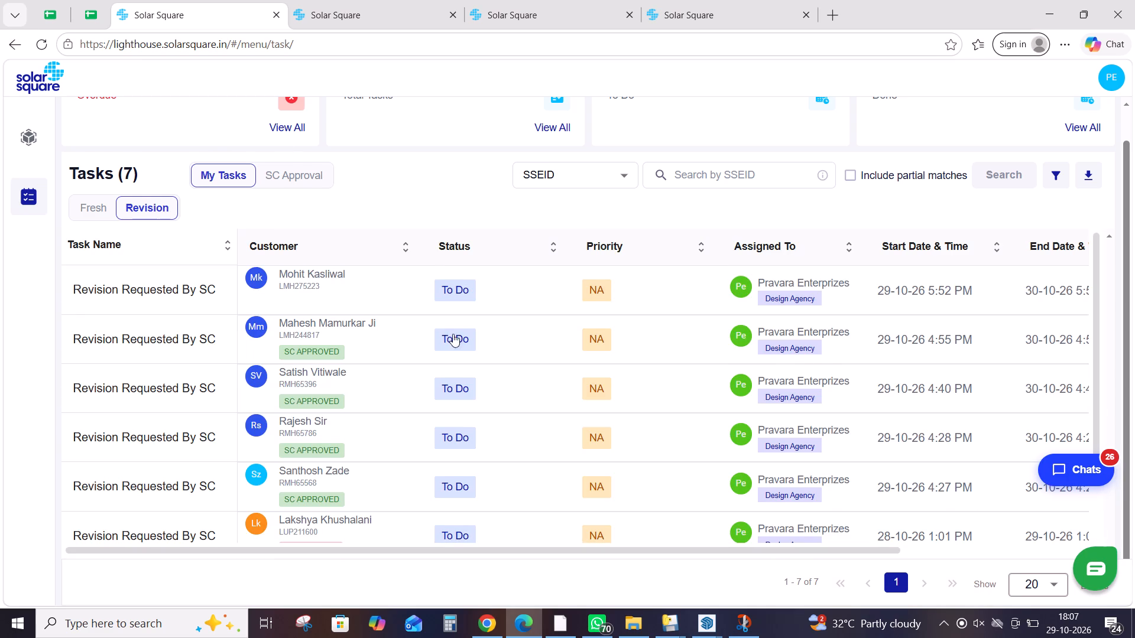
{"action": "scroll", "coordinate": [450, 341], "scroll_direction": "up", "scroll_amount": 3}
{"action": "scroll", "coordinate": [450, 341], "scroll_direction": "down", "scroll_amount": 2}
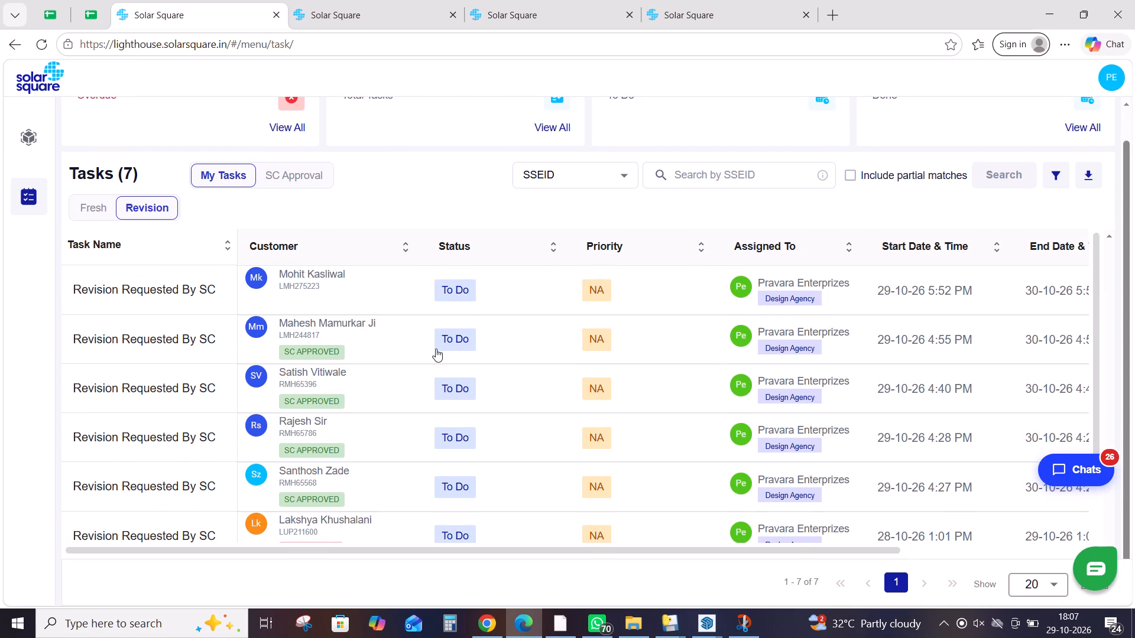
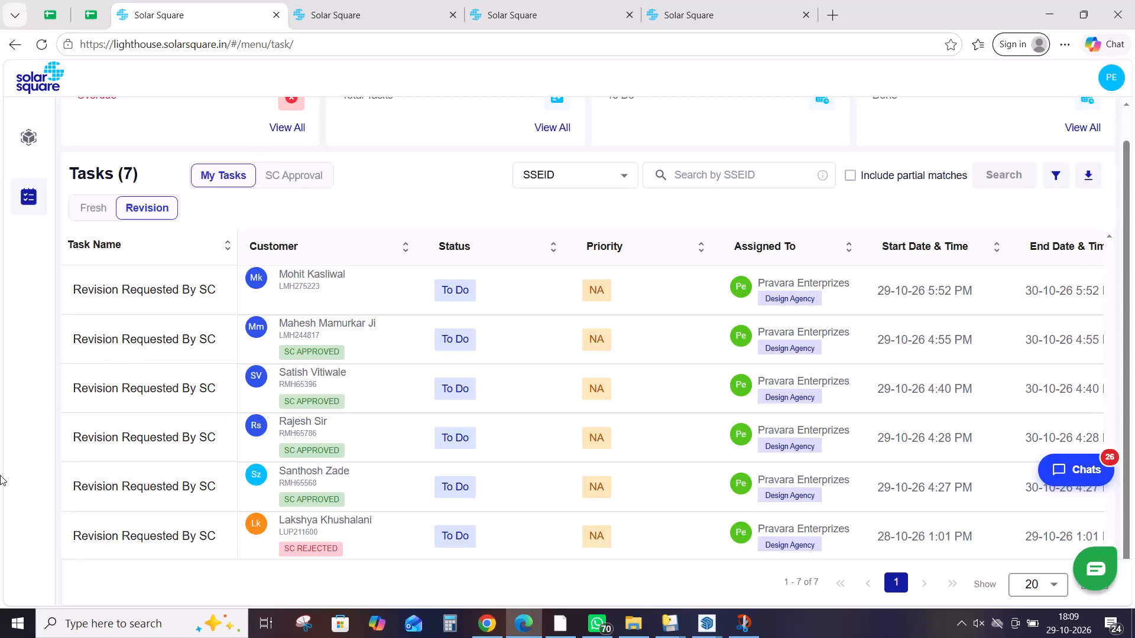
Reload the Revision list under My Tasks to check the pending revision requests.
{"action": "double_click", "coordinate": [145, 200]}
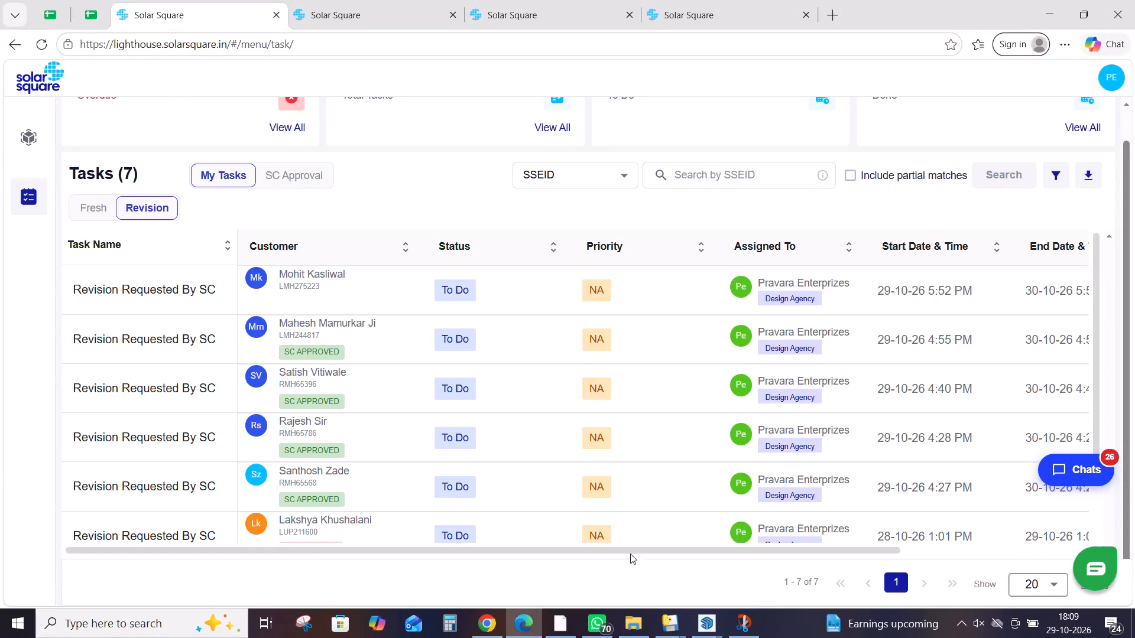
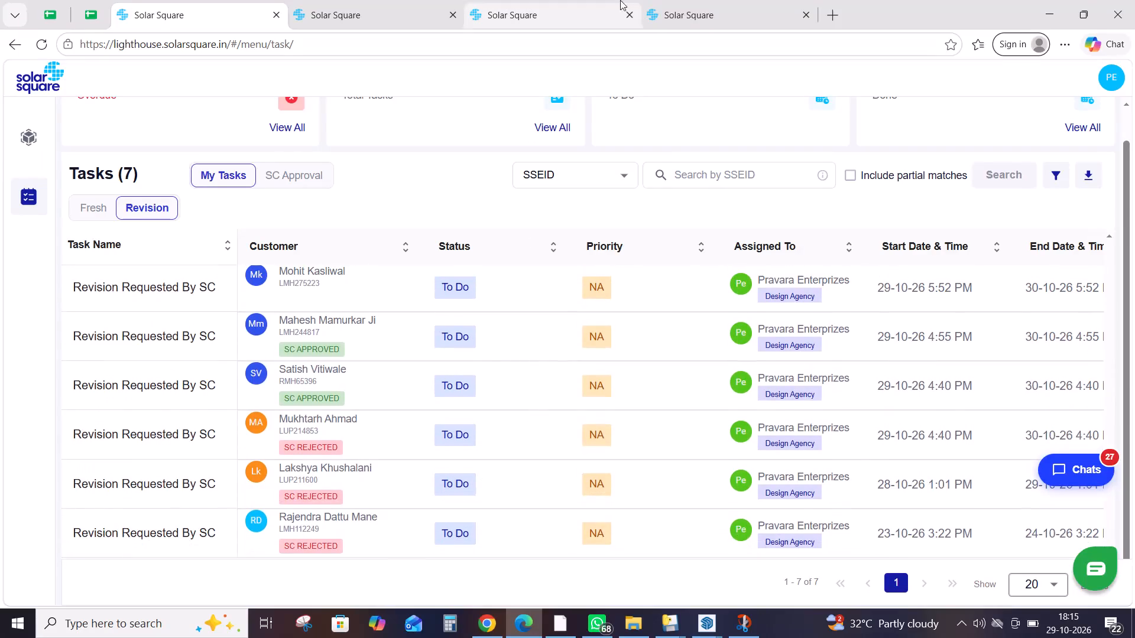
{"action": "left_click", "coordinate": [663, 0]}
{"action": "left_click", "coordinate": [684, 343]}
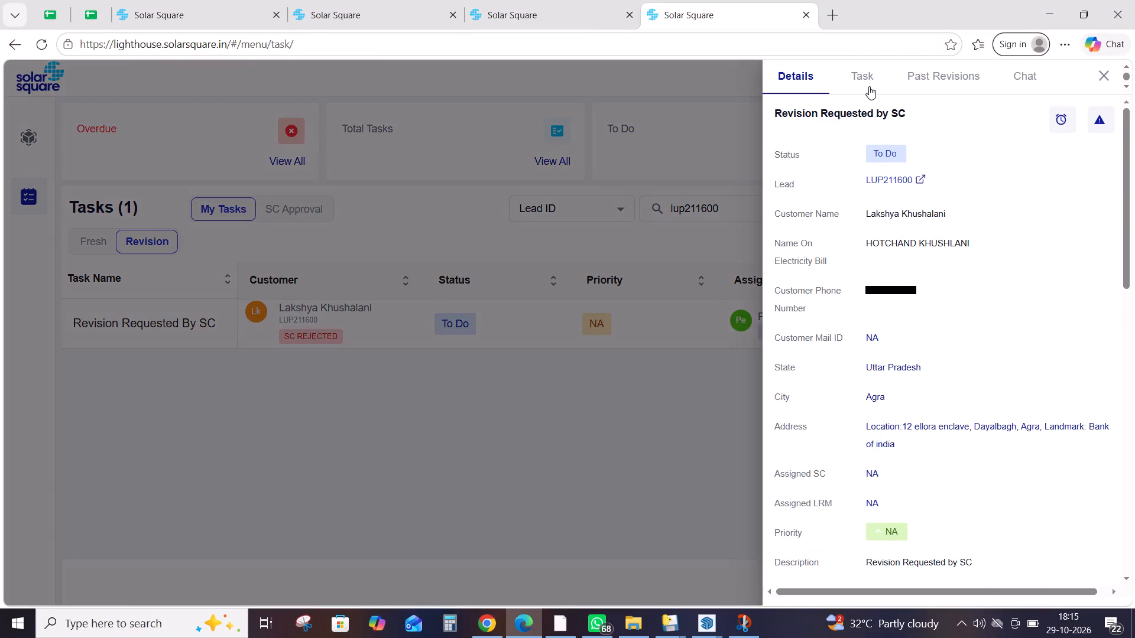
{"action": "left_click", "coordinate": [869, 86]}
{"action": "left_click", "coordinate": [630, 487]}
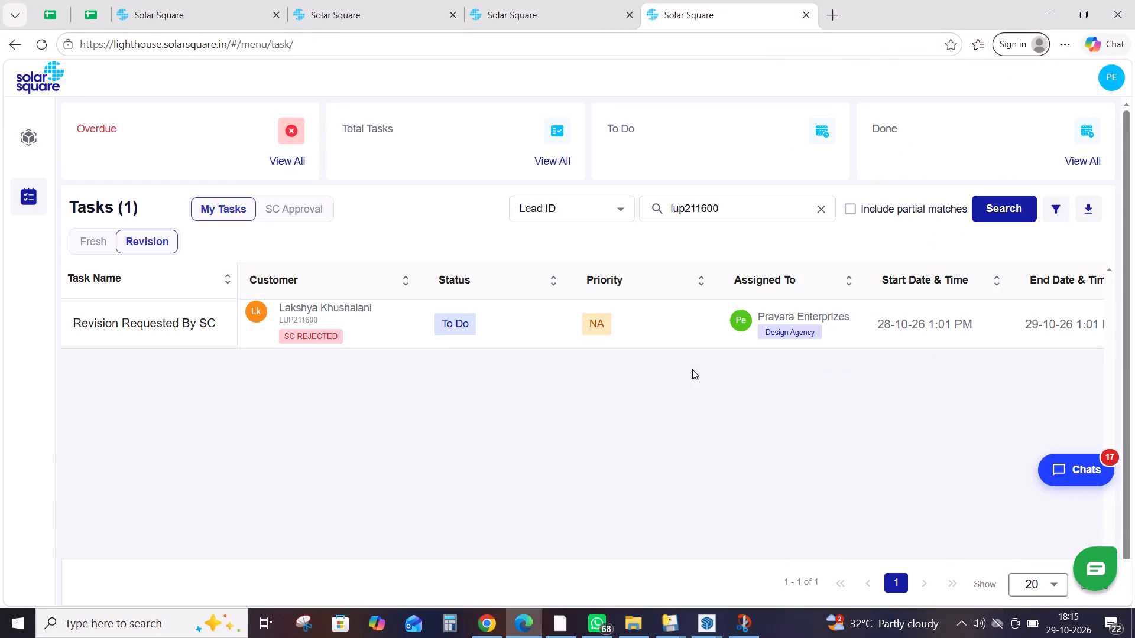
{"action": "left_click_drag", "start_coordinate": [702, 323], "coordinate": [702, 317]}
{"action": "left_click_drag", "start_coordinate": [862, 183], "coordinate": [917, 184]}
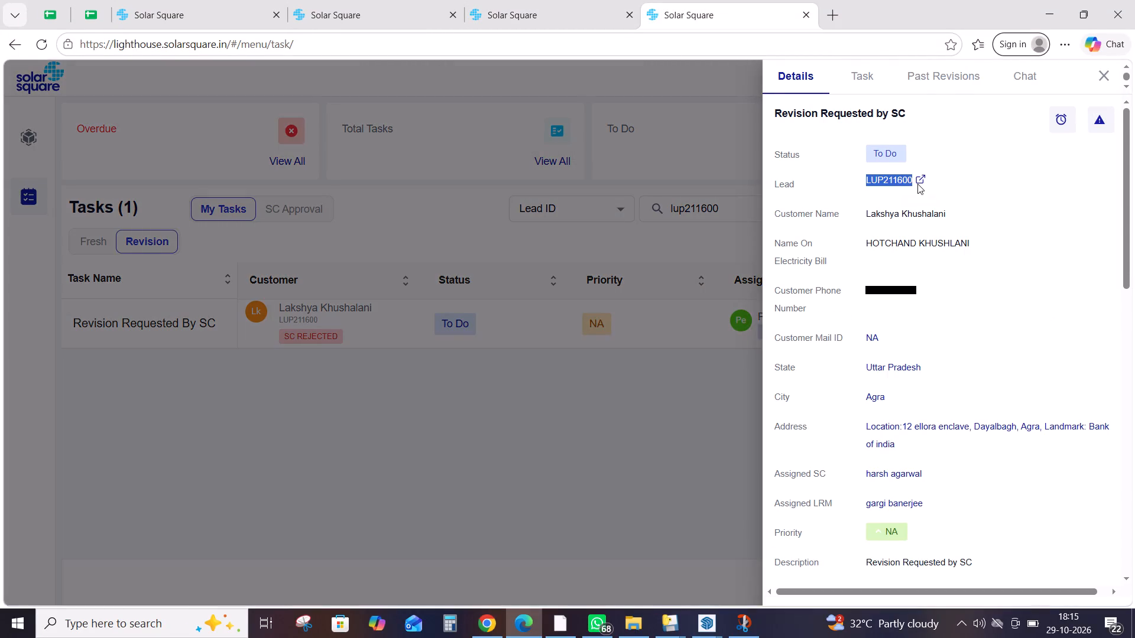
{"action": "left_click_drag", "start_coordinate": [917, 184], "coordinate": [916, 183]}
{"action": "key", "text": "ctrl+c"}
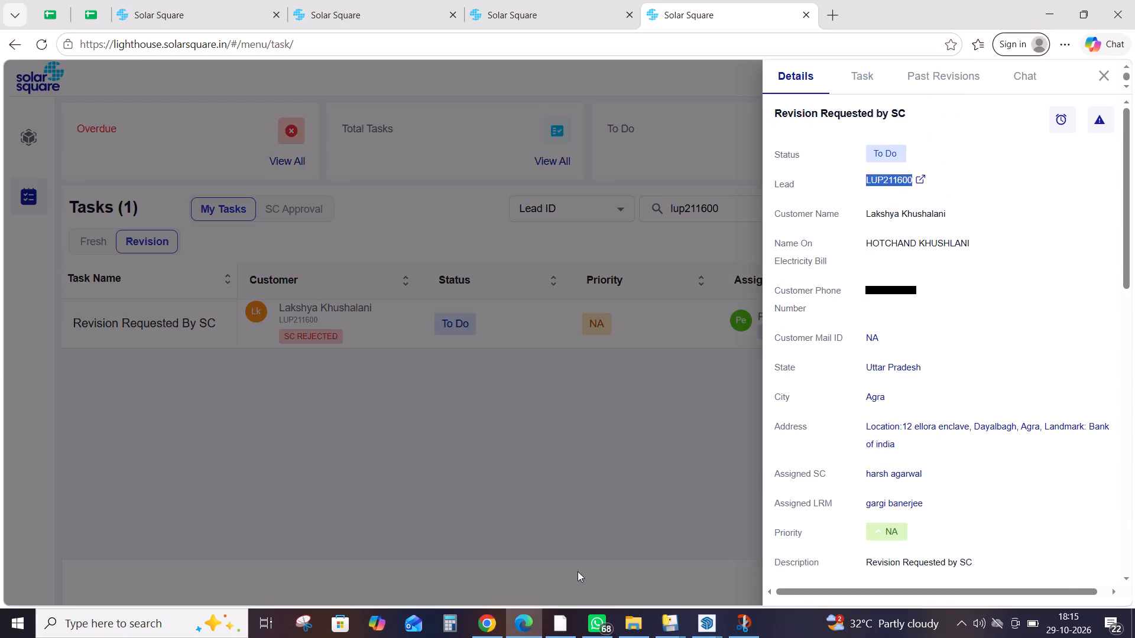
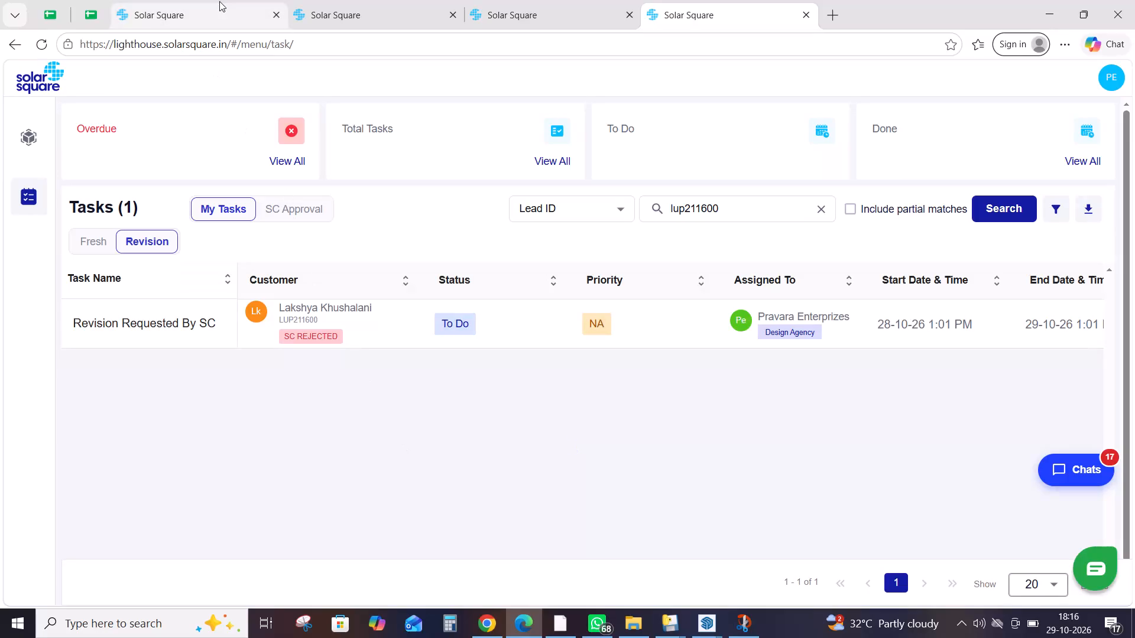
{"action": "double_click", "coordinate": [761, 204]}
{"action": "key", "text": "ctrl+c"}
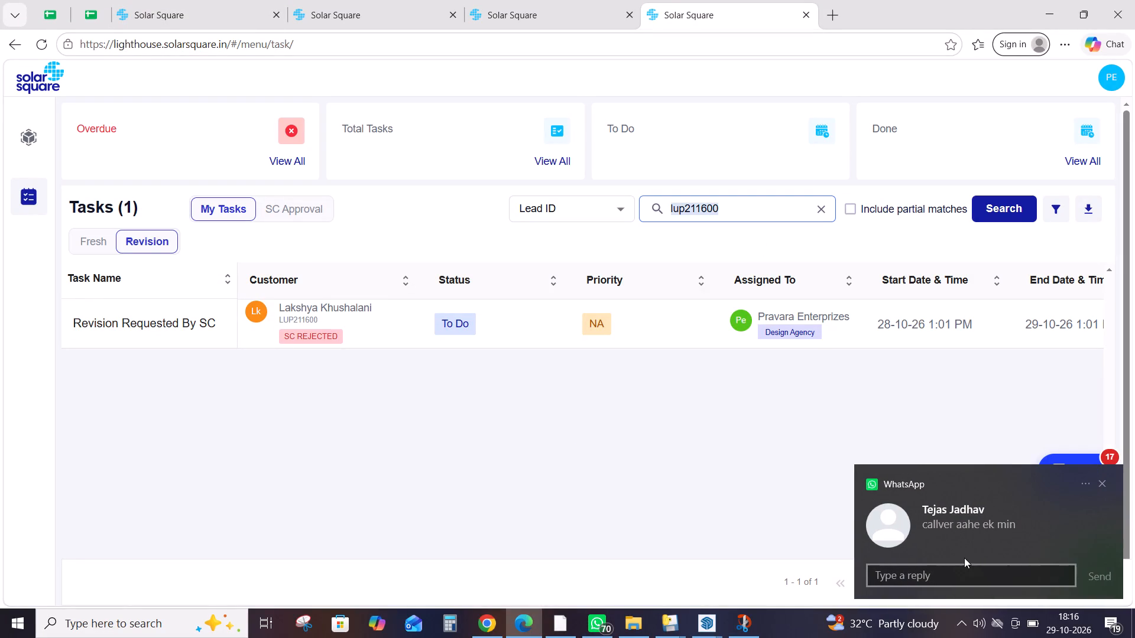
Dismiss the incoming WhatsApp message notification covering the task list.
{"action": "left_click_drag", "start_coordinate": [919, 522], "coordinate": [1063, 481]}
{"action": "left_click_drag", "start_coordinate": [794, 450], "coordinate": [788, 454]}
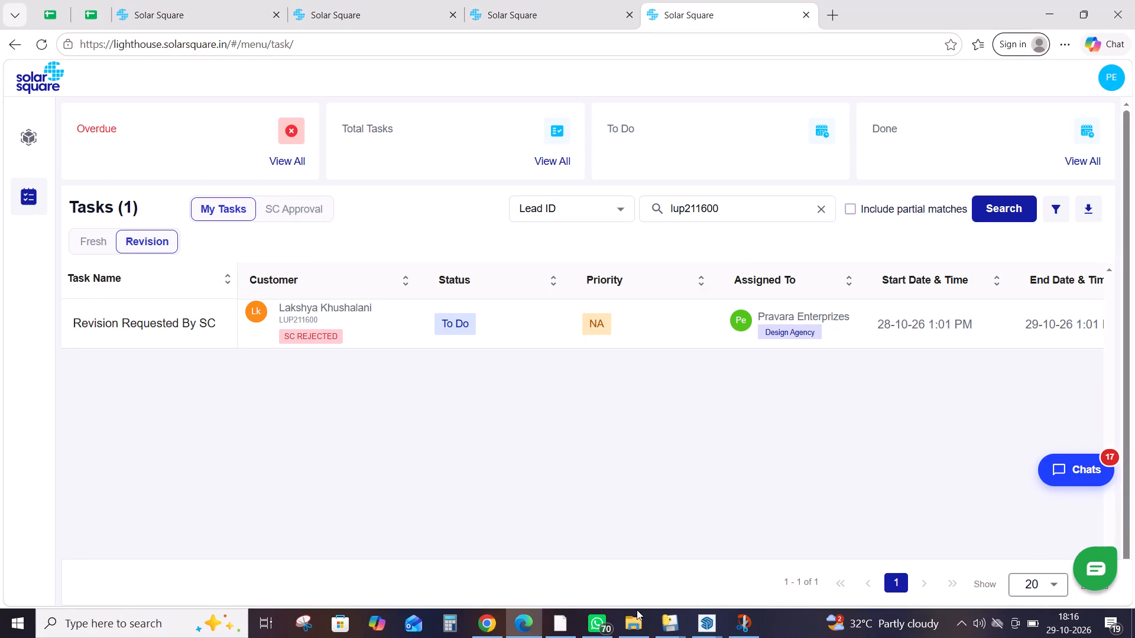
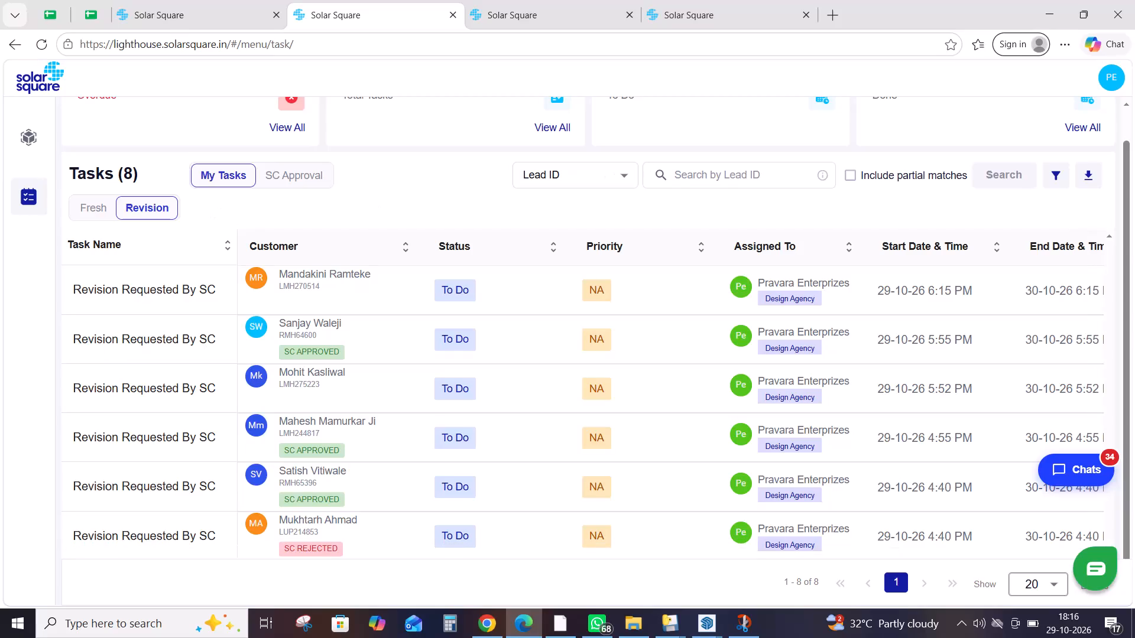
{"action": "left_click", "coordinate": [167, 4]}
{"action": "triple_click", "coordinate": [181, 1]}
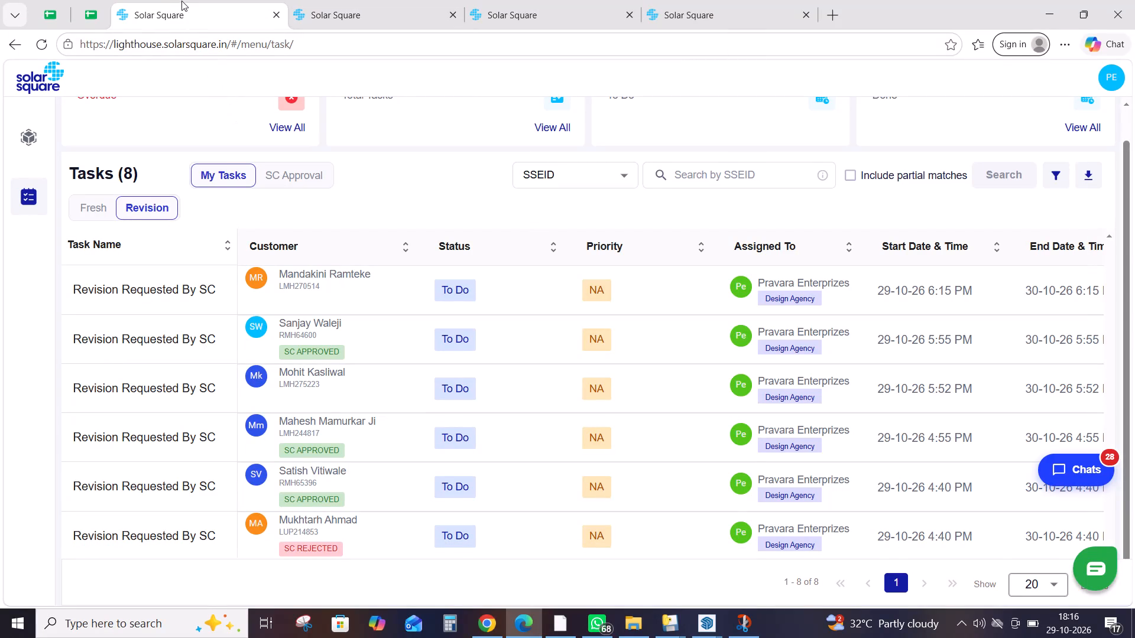
{"action": "triple_click", "coordinate": [147, 209]}
{"action": "left_click", "coordinate": [329, 4]}
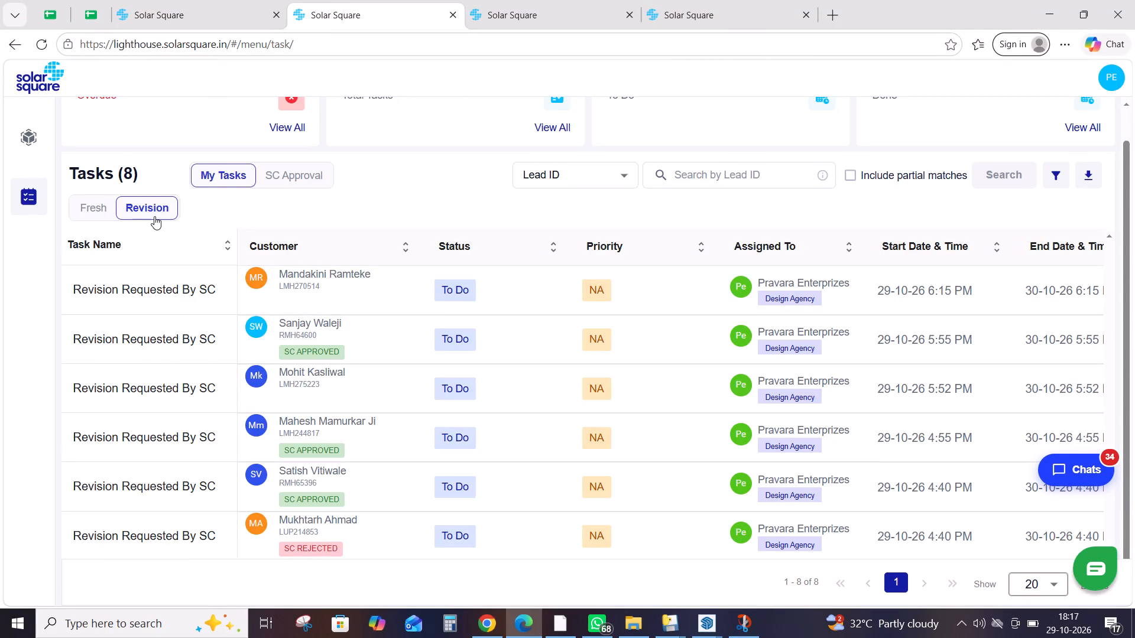
{"action": "left_click", "coordinate": [699, 175]}
{"action": "key", "text": "ctrl+v"}
{"action": "key", "text": "Return"}
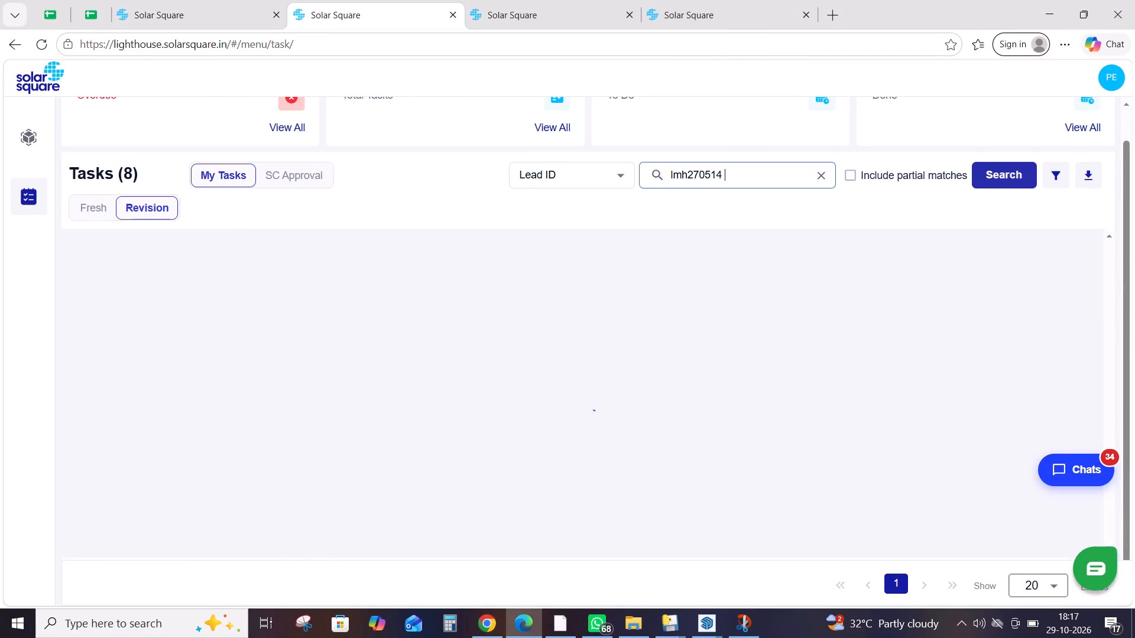
{"action": "key", "text": "BackSpace"}
{"action": "key", "text": "Return"}
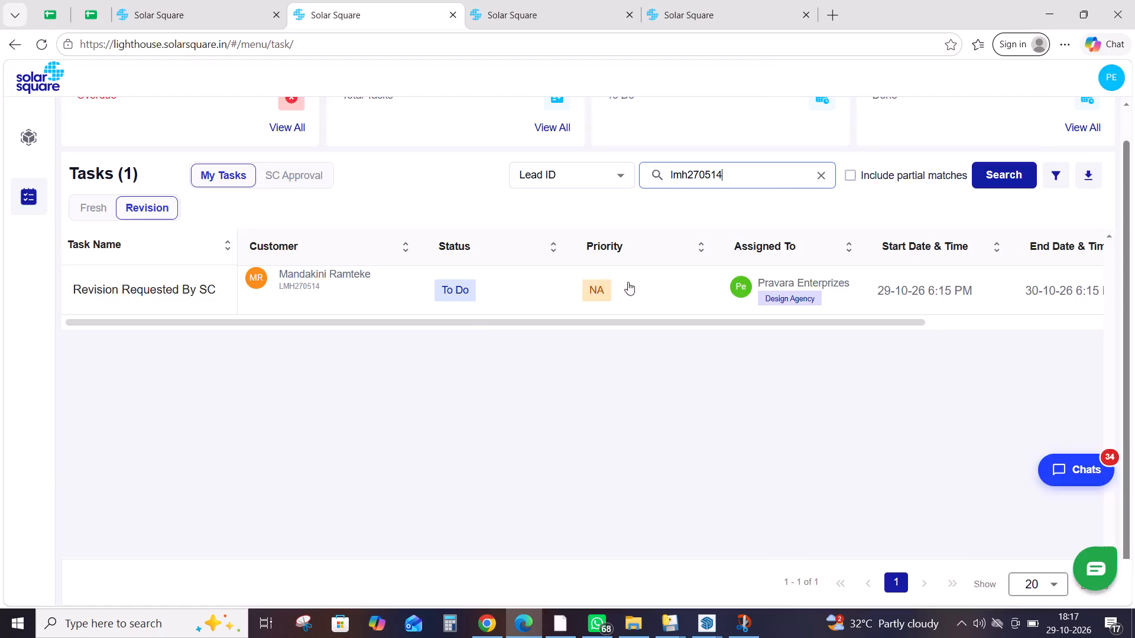
{"action": "left_click", "coordinate": [652, 284]}
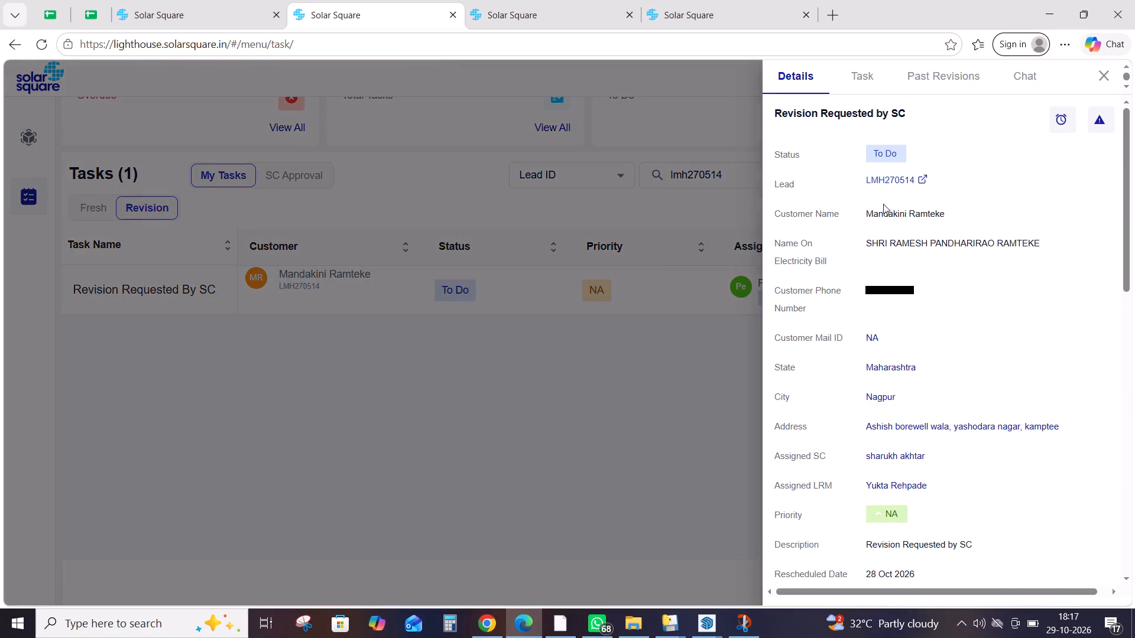
Review the task's comments and view the attached site photo 20261029_30050PMByGPSMapCamera.
{"action": "scroll", "coordinate": [862, 200], "scroll_direction": "down", "scroll_amount": 8}
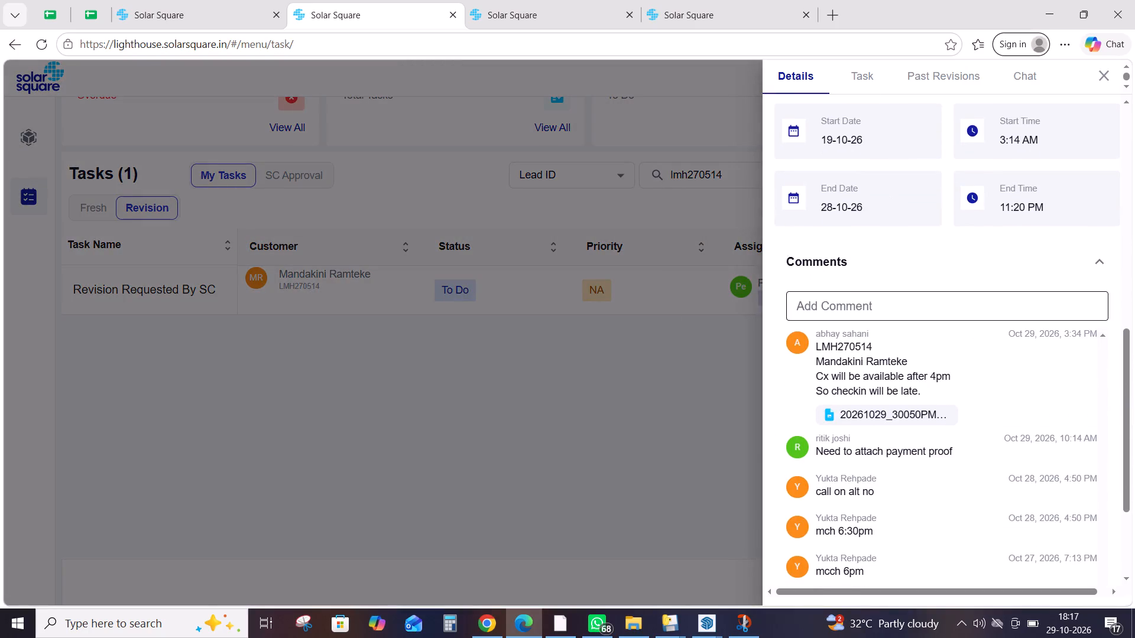
{"action": "left_click", "coordinate": [849, 435]}
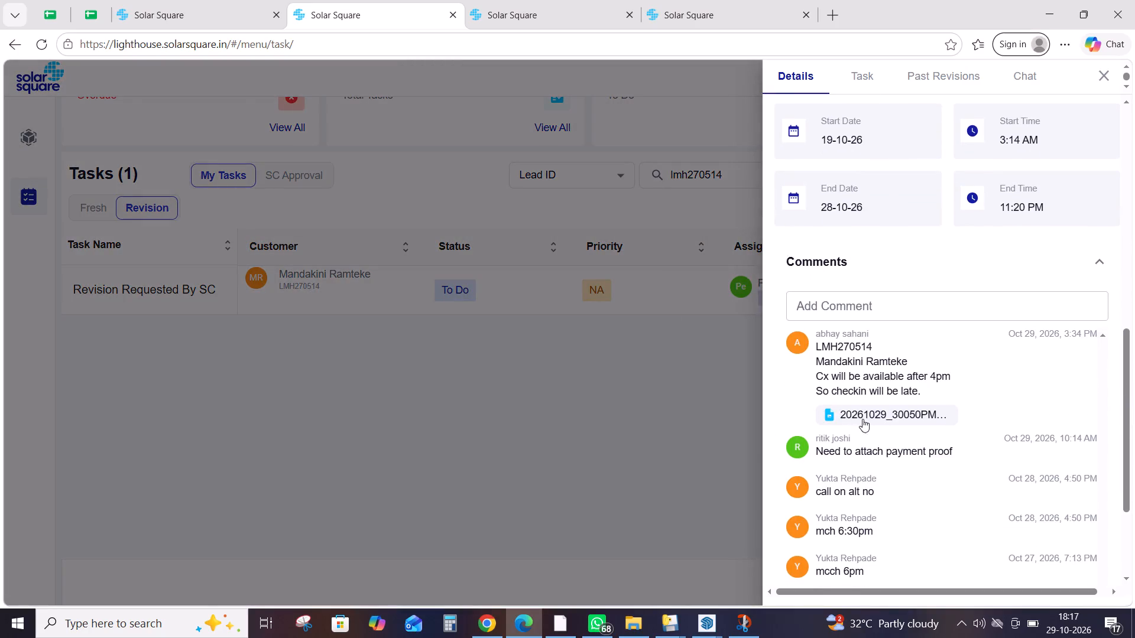
{"action": "left_click", "coordinate": [862, 419]}
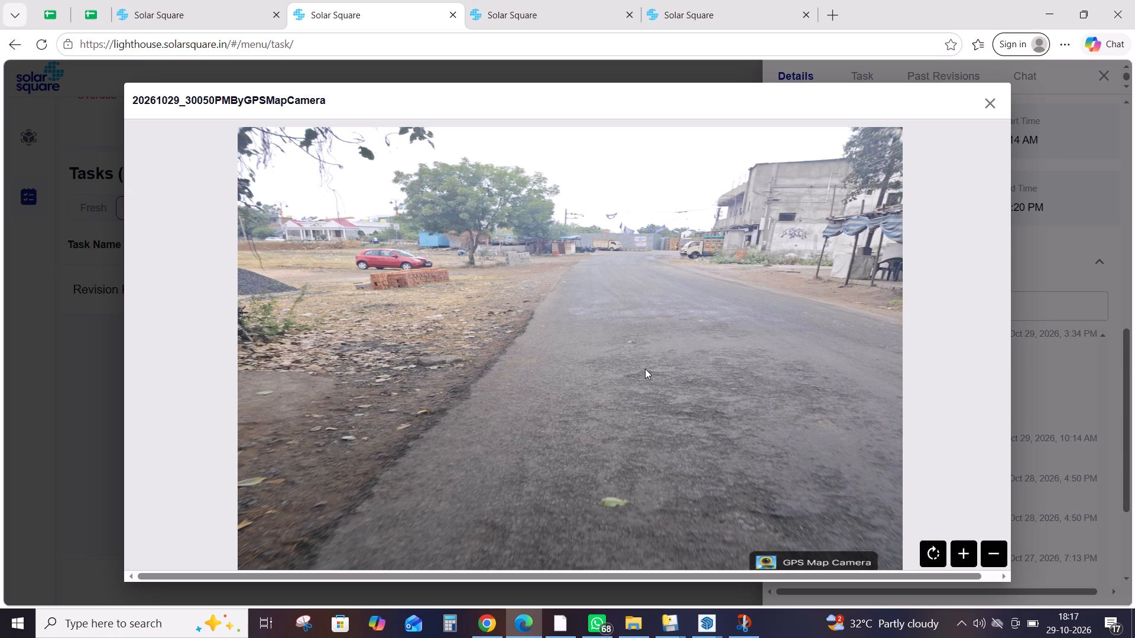
{"action": "scroll", "coordinate": [661, 362], "scroll_direction": "down", "scroll_amount": 2}
{"action": "left_click", "coordinate": [1027, 350]}
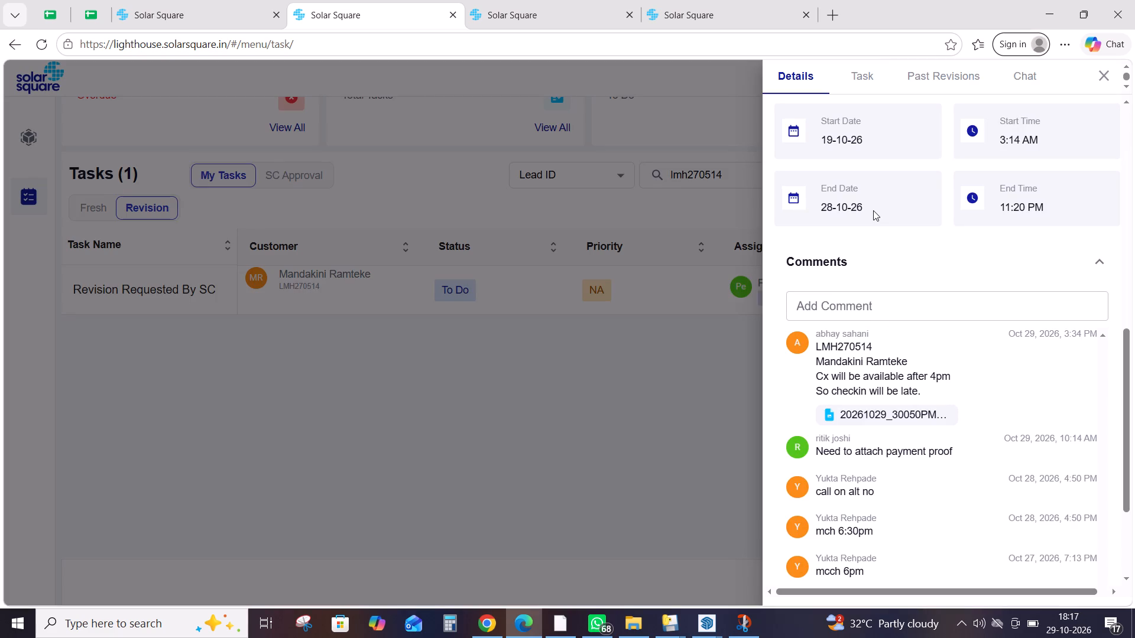
{"action": "left_click", "coordinate": [855, 74]}
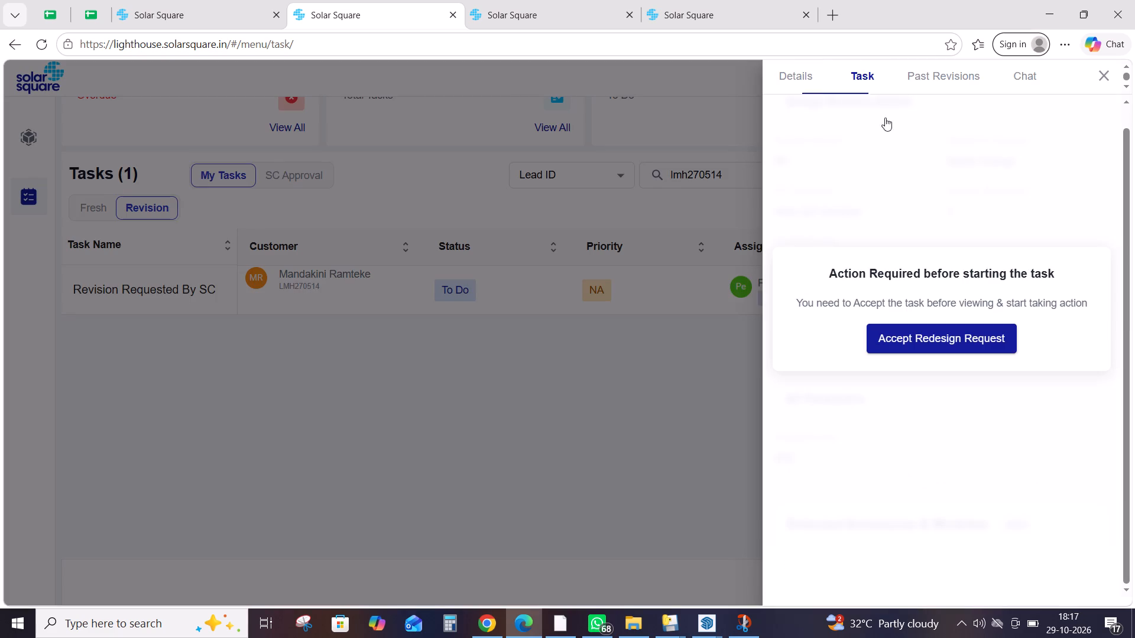
{"action": "left_click", "coordinate": [952, 332]}
Examine the SC's attached WhatsApp image of the marked-up panel layout in the design revision details, closing it when done.
{"action": "left_click", "coordinate": [856, 327]}
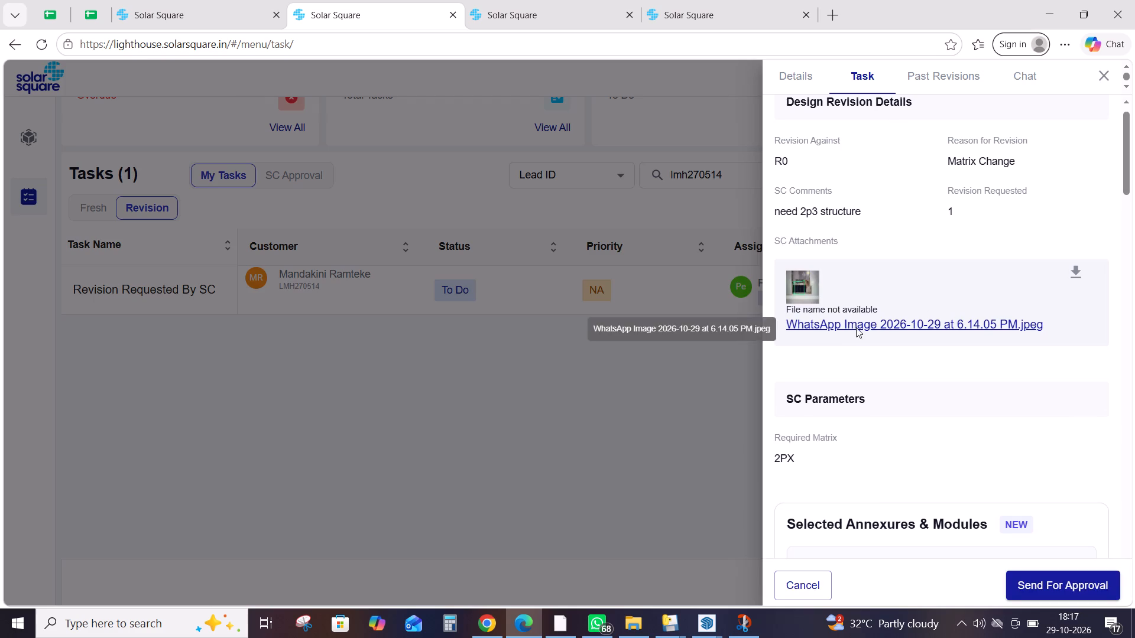
{"action": "left_click", "coordinate": [1049, 303]}
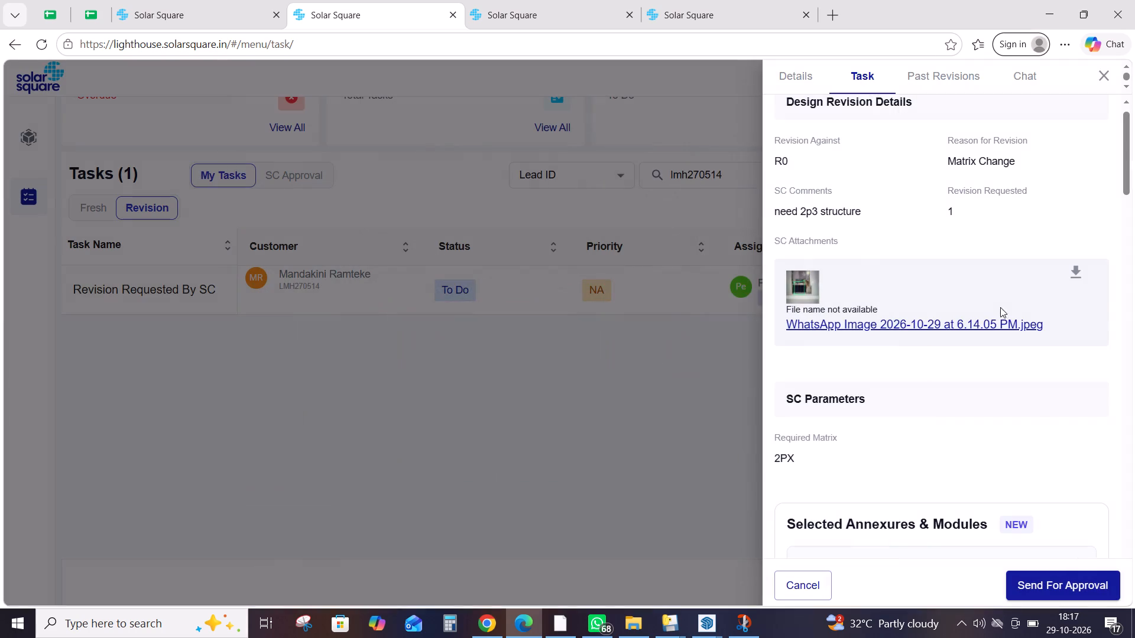
{"action": "left_click", "coordinate": [900, 328]}
{"action": "scroll", "coordinate": [756, 368], "scroll_direction": "down", "scroll_amount": 1}
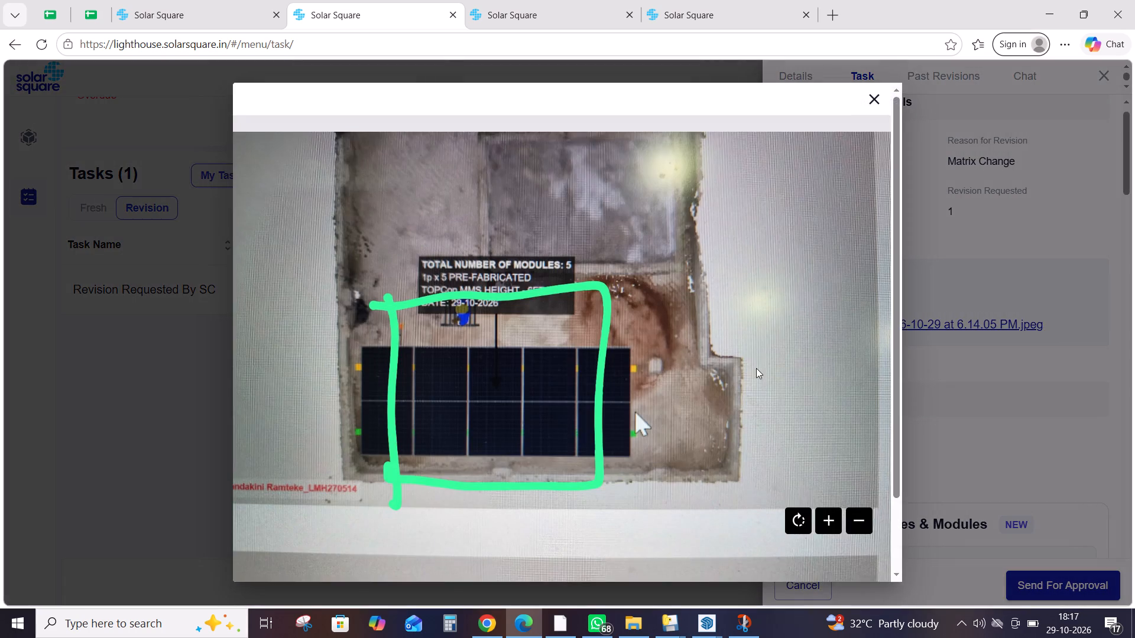
{"action": "left_click", "coordinate": [1018, 308]}
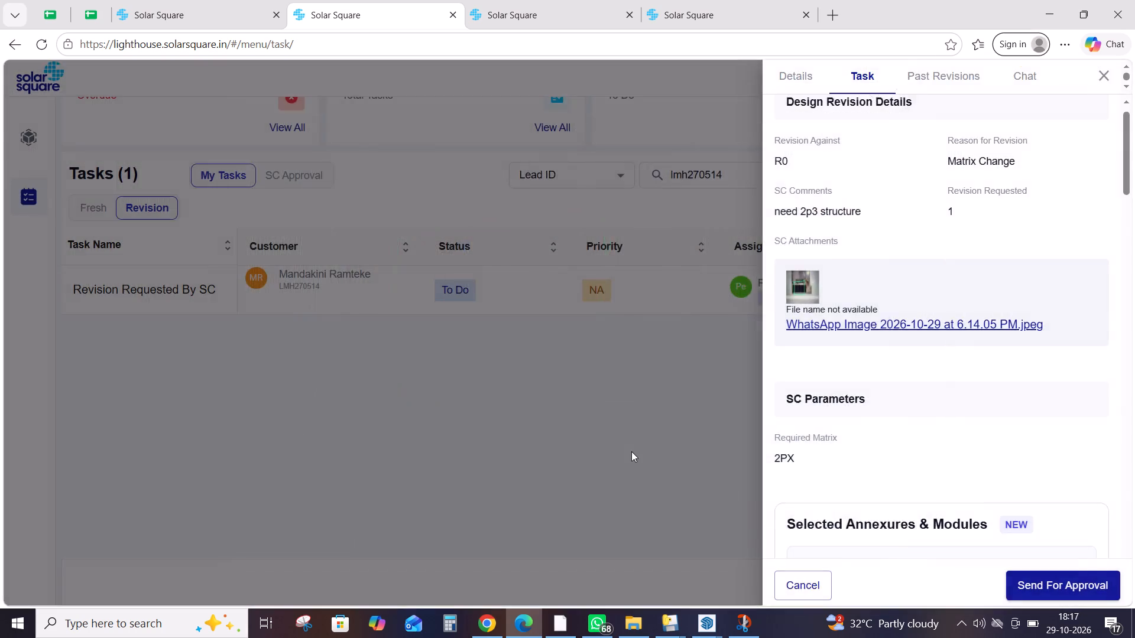
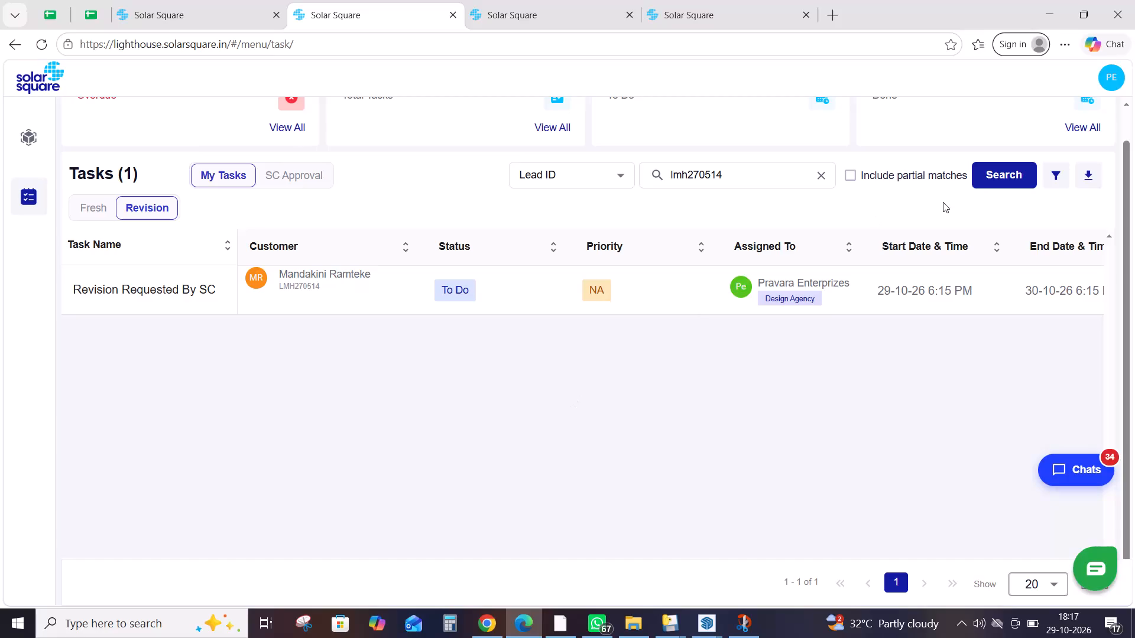
{"action": "left_click", "coordinate": [734, 1]}
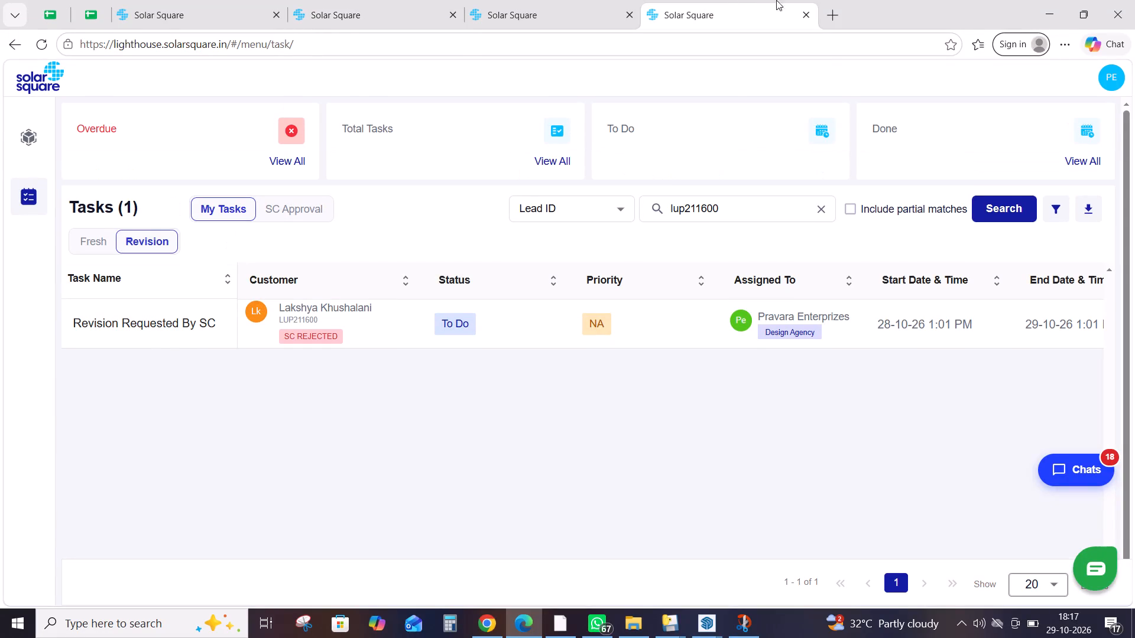
{"action": "left_click", "coordinate": [680, 385]}
{"action": "left_click", "coordinate": [689, 323]}
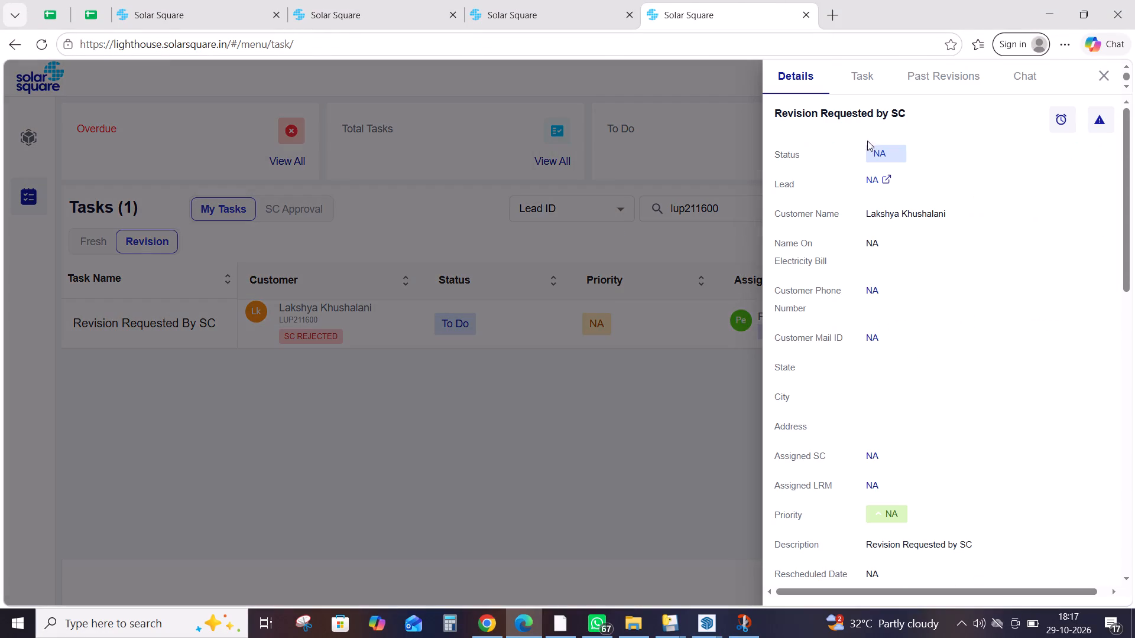
{"action": "left_click", "coordinate": [868, 63]}
{"action": "left_click", "coordinate": [935, 363]}
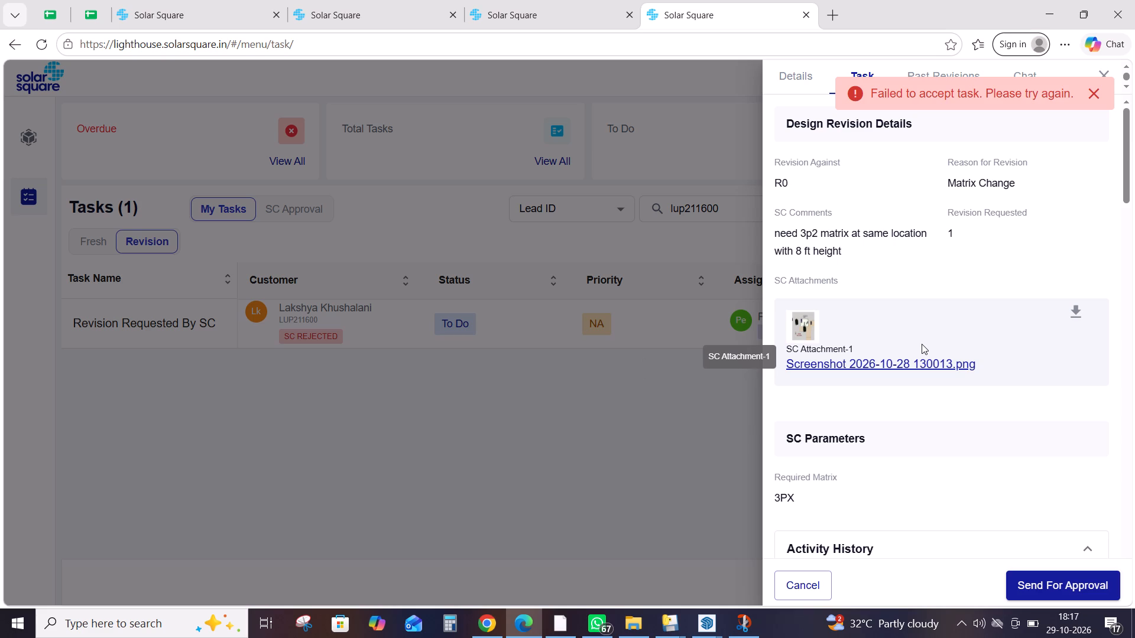
Examine LUP211600's design revision details, existing design form and attached site layout Screenshot 2026-10-28 130013.png, closing the task when done.
{"action": "left_click", "coordinate": [888, 359]}
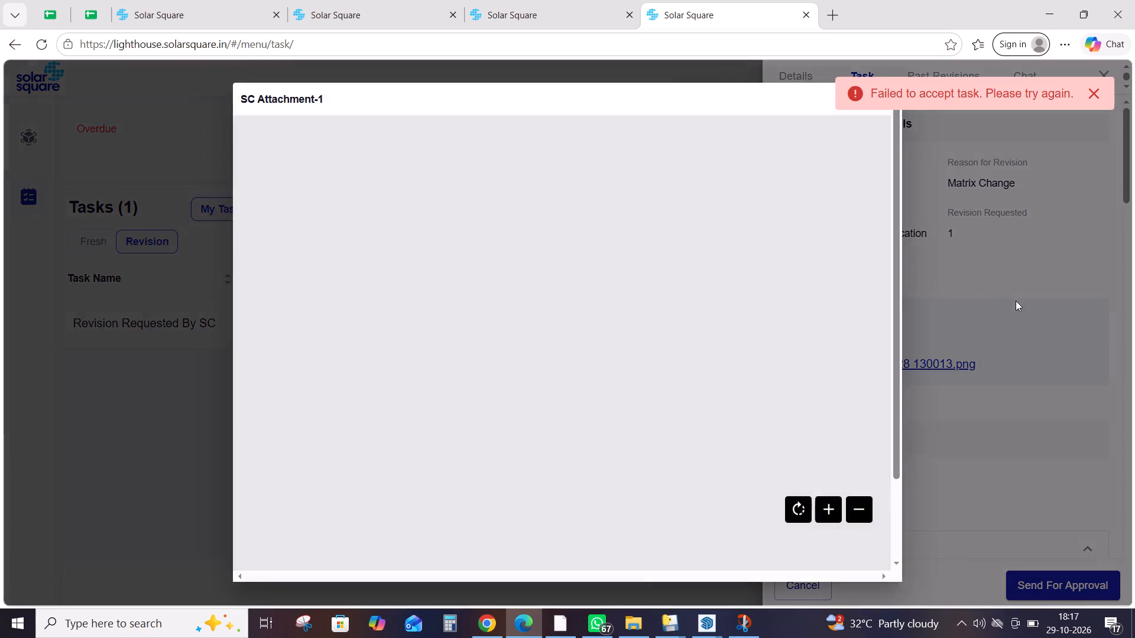
{"action": "left_click", "coordinate": [1016, 301]}
{"action": "scroll", "coordinate": [901, 329], "scroll_direction": "down", "scroll_amount": 16}
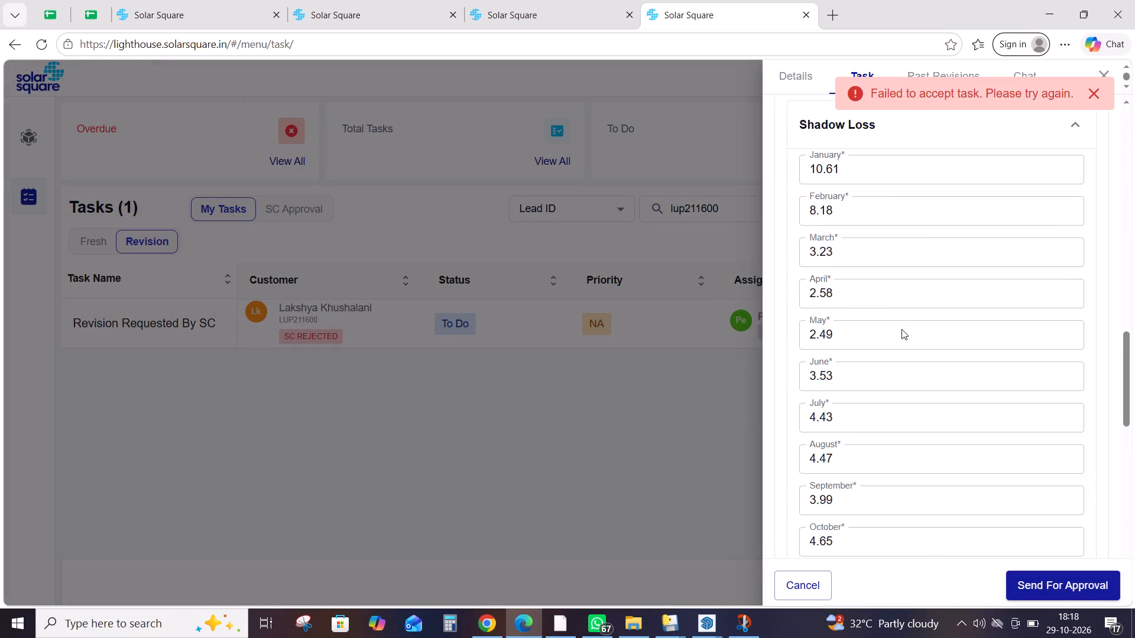
{"action": "scroll", "coordinate": [901, 329], "scroll_direction": "down", "scroll_amount": 3}
{"action": "scroll", "coordinate": [902, 333], "scroll_direction": "up", "scroll_amount": 8}
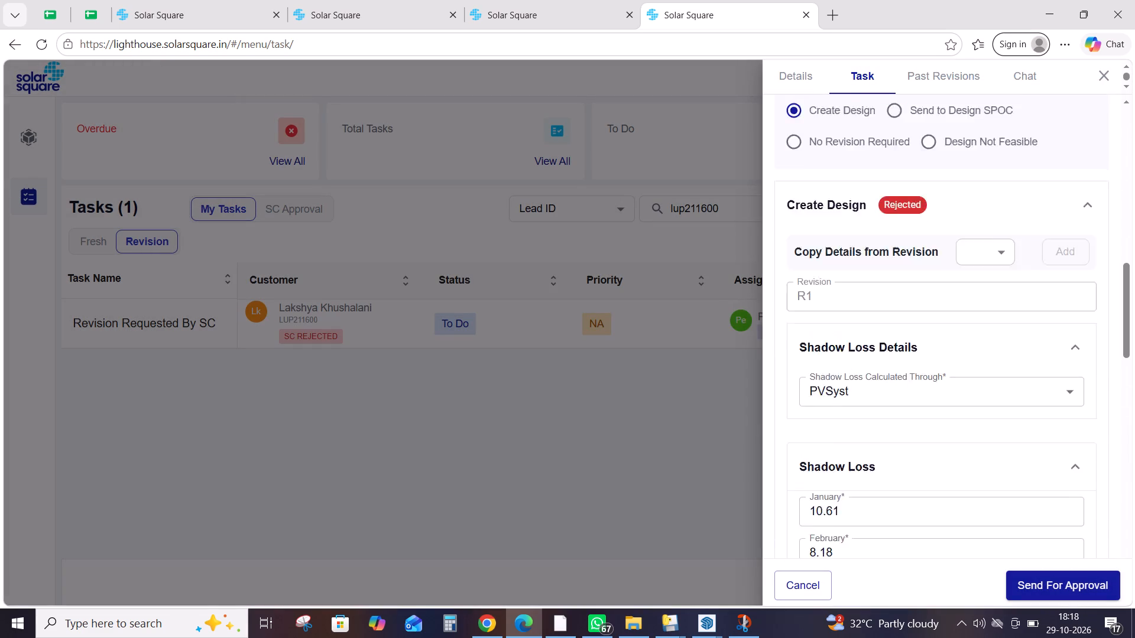
{"action": "scroll", "coordinate": [902, 333], "scroll_direction": "up", "scroll_amount": 15}
{"action": "left_click", "coordinate": [835, 358]}
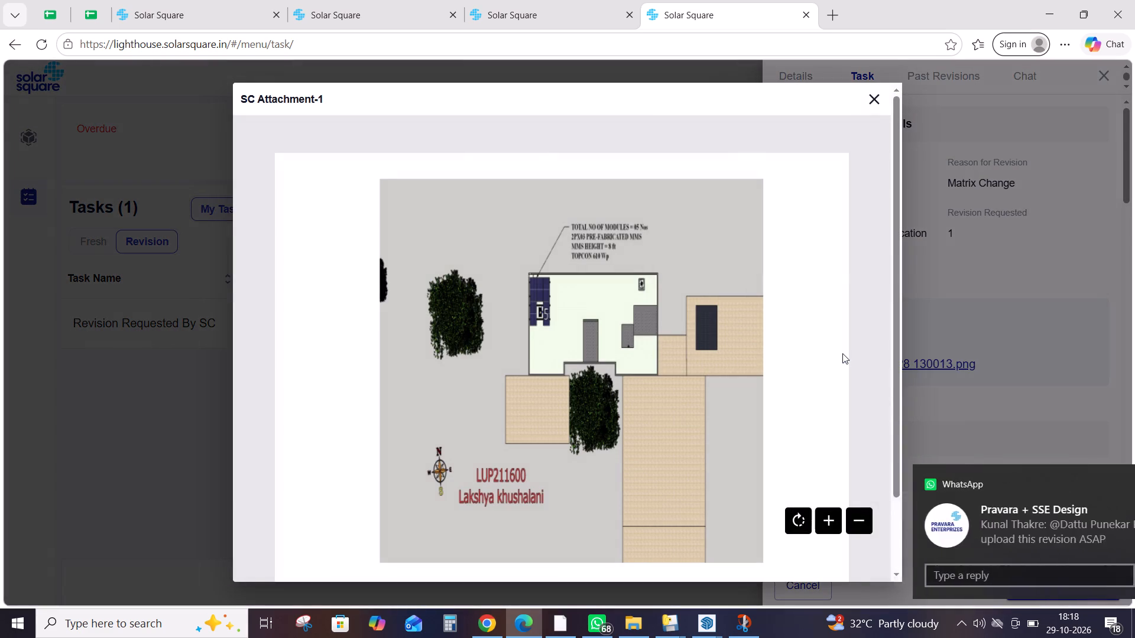
{"action": "left_click_drag", "start_coordinate": [925, 535], "coordinate": [1094, 474]}
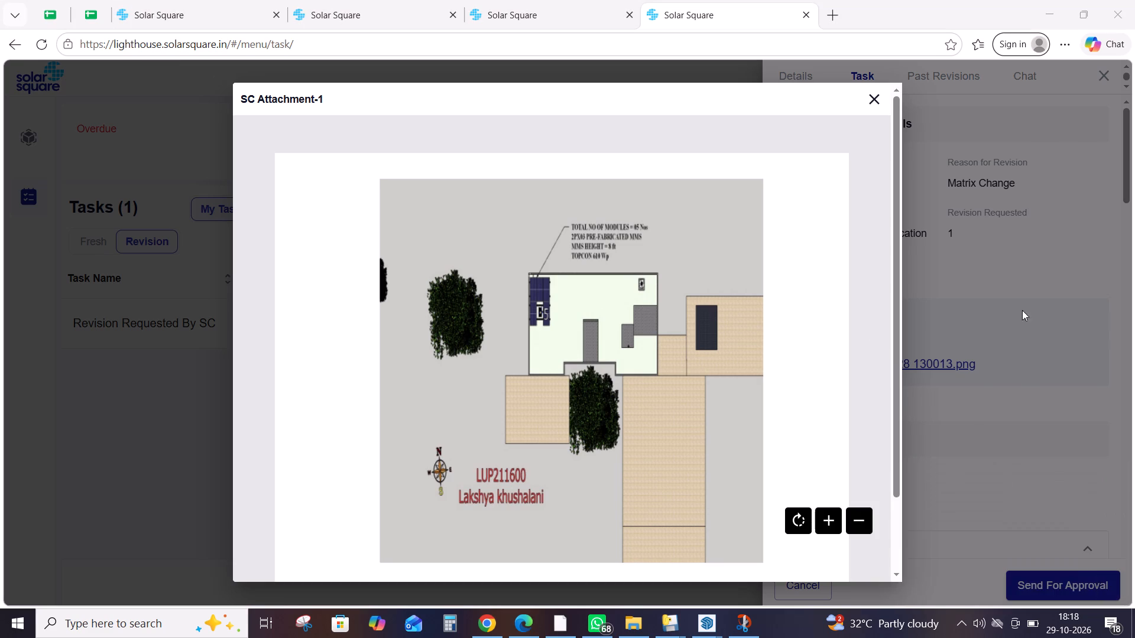
{"action": "left_click", "coordinate": [1015, 301]}
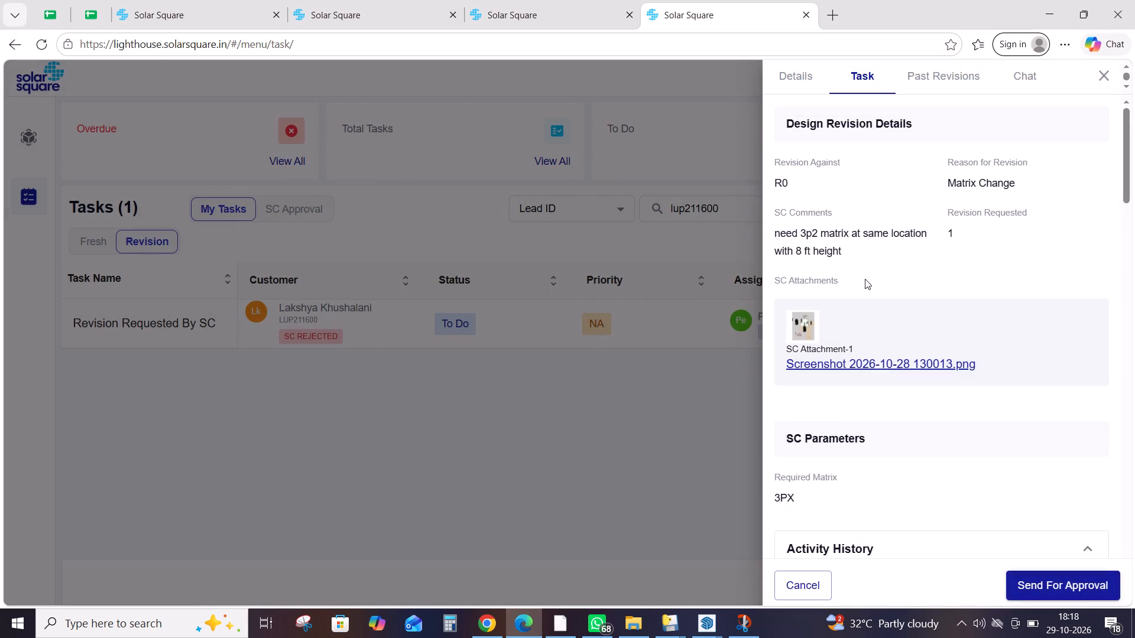
{"action": "left_click", "coordinate": [622, 483]}
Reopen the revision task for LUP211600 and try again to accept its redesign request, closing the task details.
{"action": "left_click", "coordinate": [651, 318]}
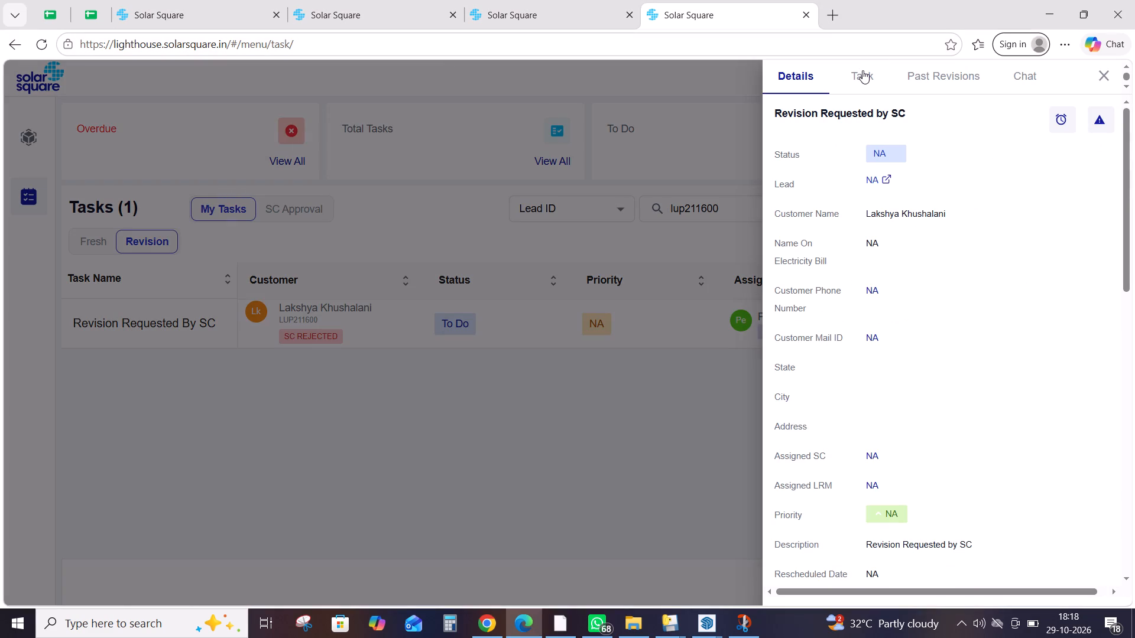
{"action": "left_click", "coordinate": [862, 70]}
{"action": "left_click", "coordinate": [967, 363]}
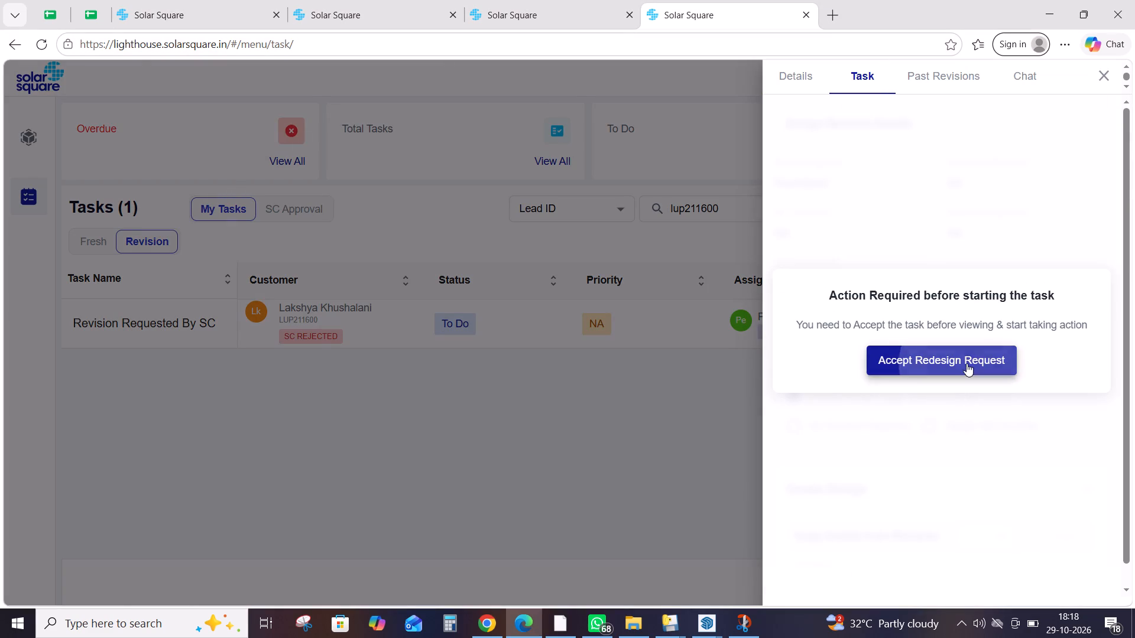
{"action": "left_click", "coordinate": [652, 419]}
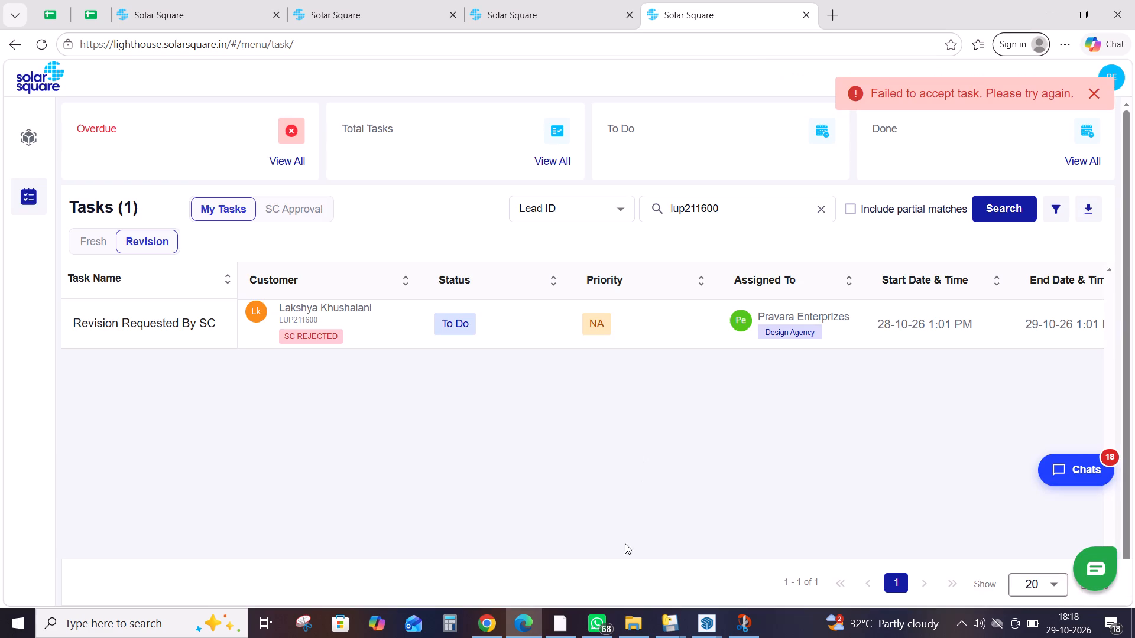
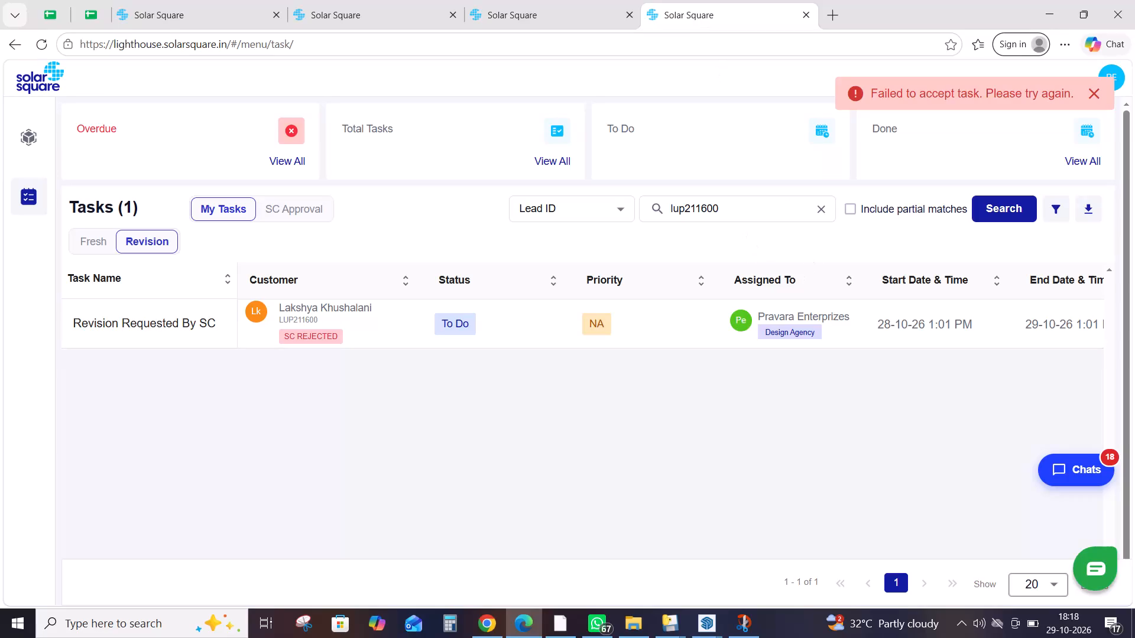
{"action": "double_click", "coordinate": [735, 210]}
{"action": "key", "text": "ctrl+c"}
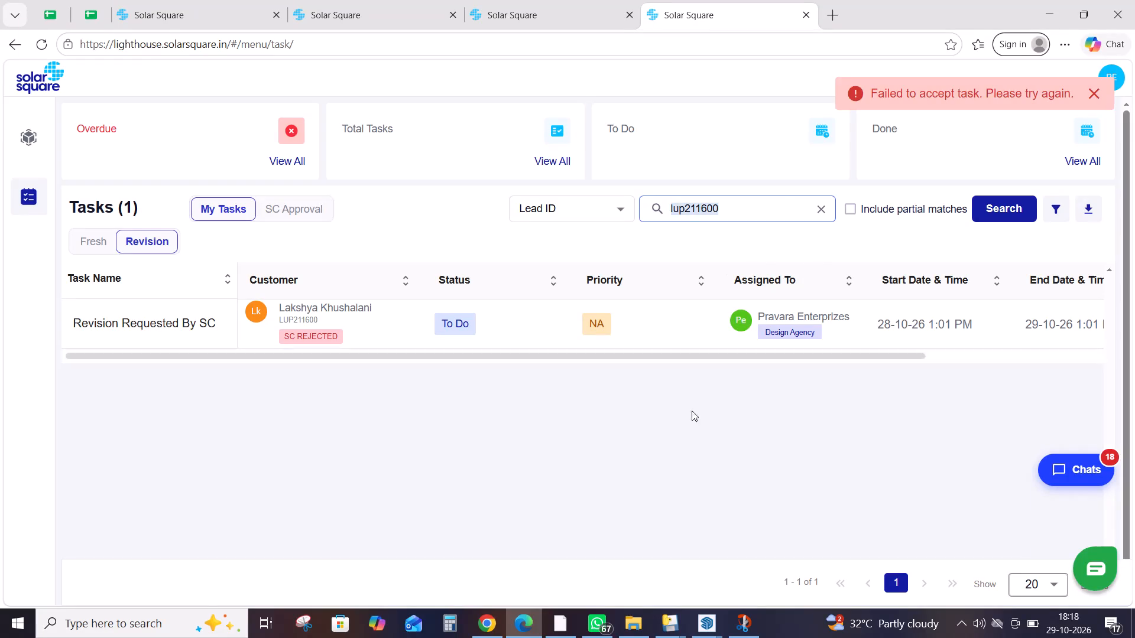
{"action": "left_click", "coordinate": [677, 512]}
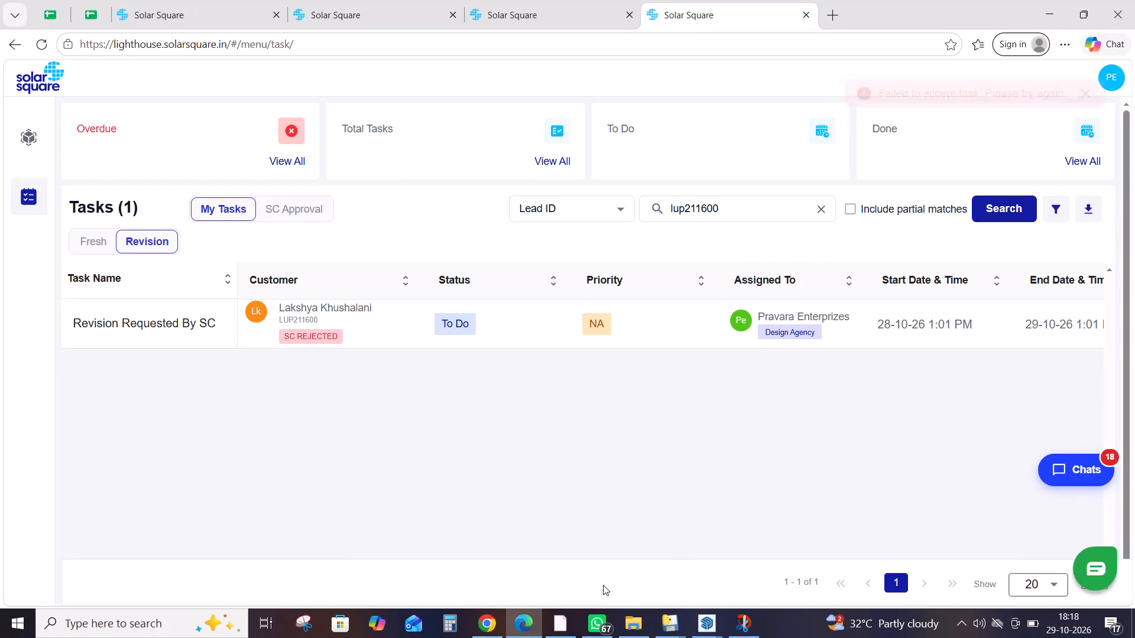
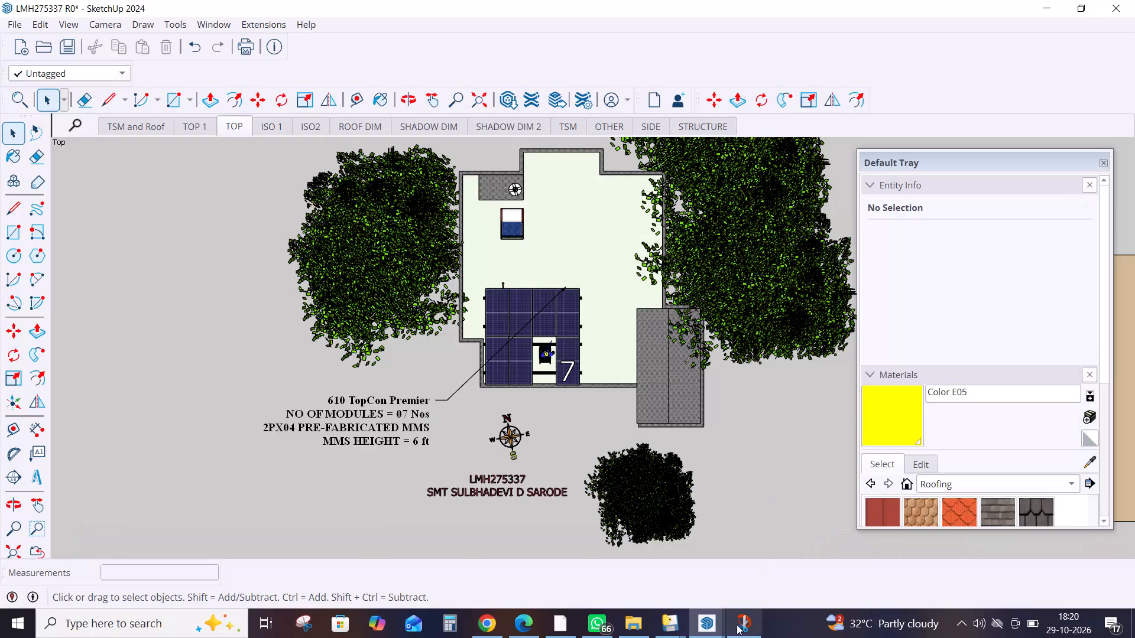
Close the LMH275337 R0 model window without saving its changes.
{"action": "left_click", "coordinate": [712, 624]}
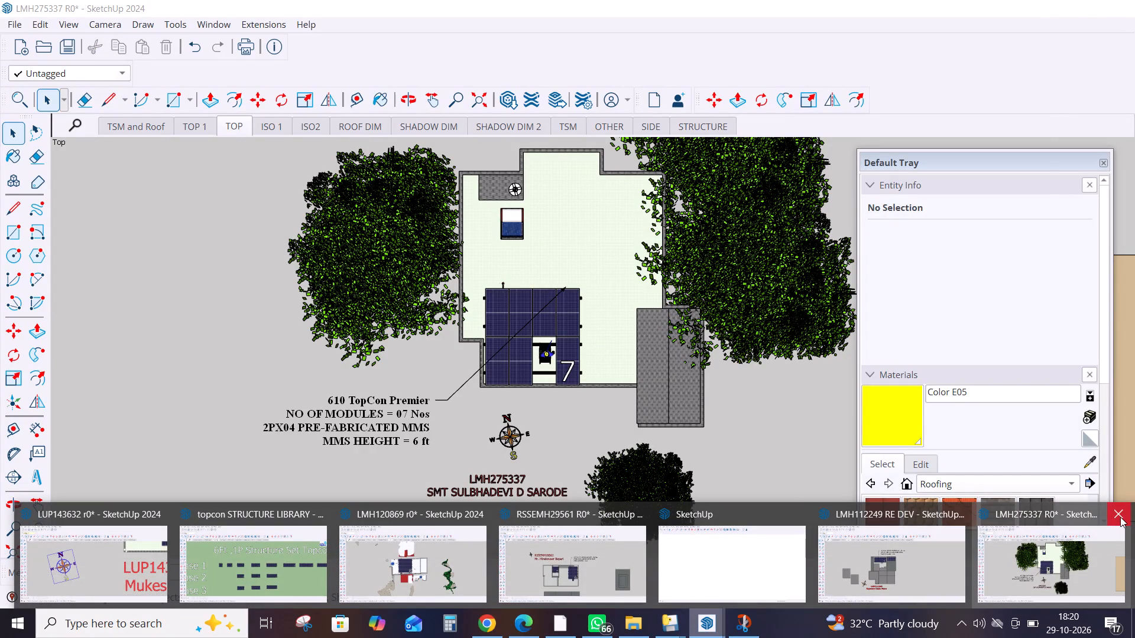
{"action": "left_click", "coordinate": [1120, 517]}
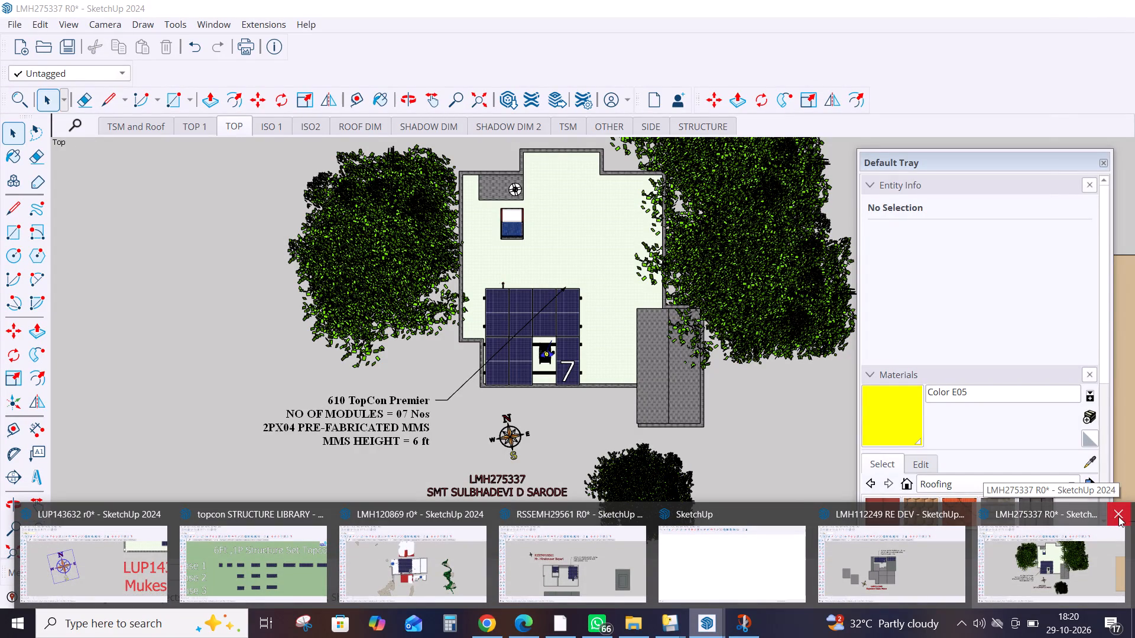
{"action": "left_click", "coordinate": [1118, 516]}
{"action": "left_click", "coordinate": [569, 326]}
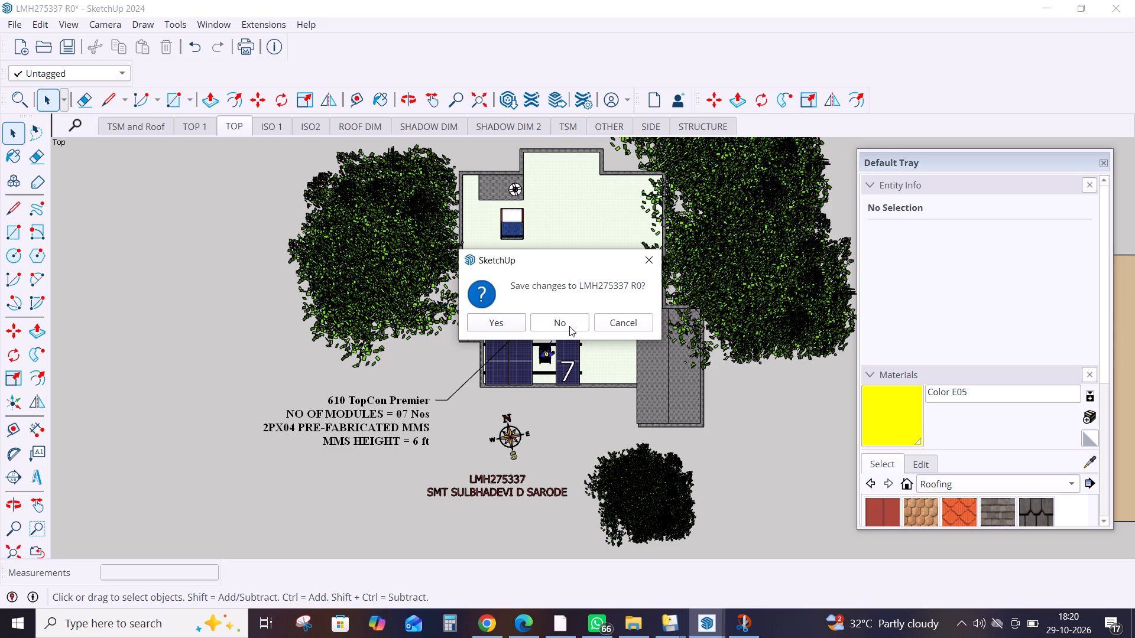
{"action": "left_click", "coordinate": [713, 623]}
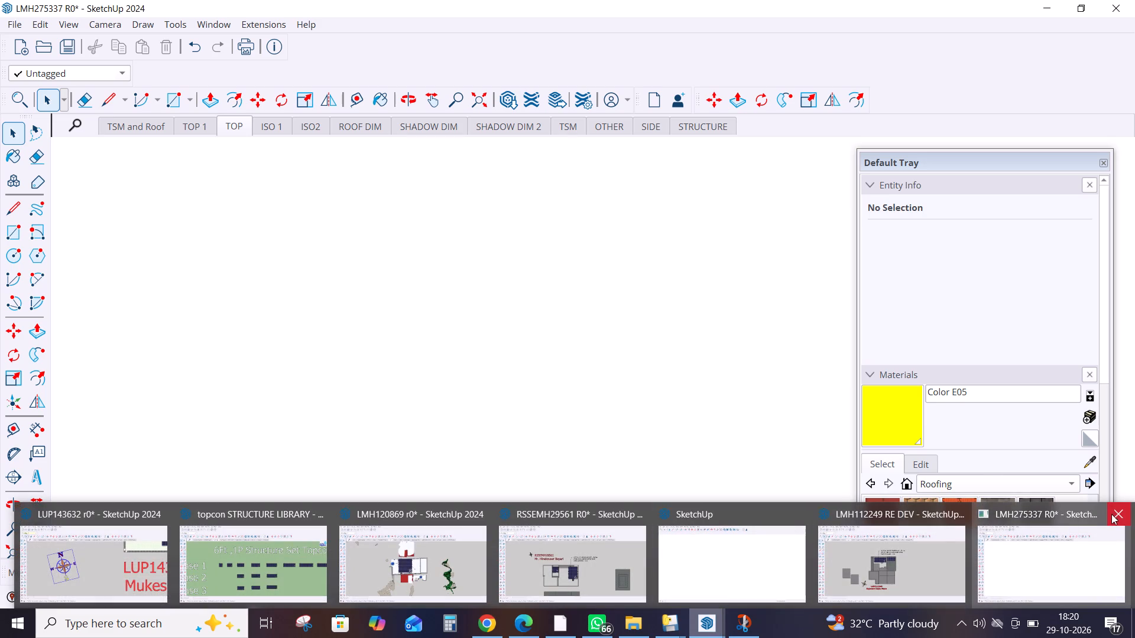
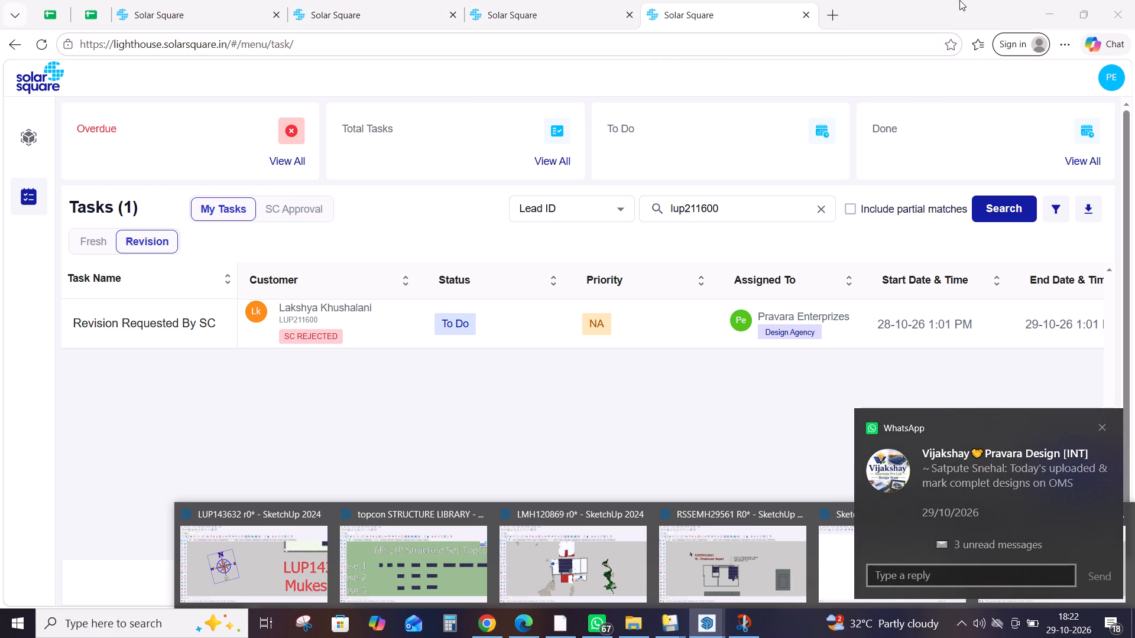
Dismiss the WhatsApp notification and switch to the open LMH112249 RE DEV model in SketchUp.
{"action": "left_click_drag", "start_coordinate": [922, 485], "coordinate": [1121, 424]}
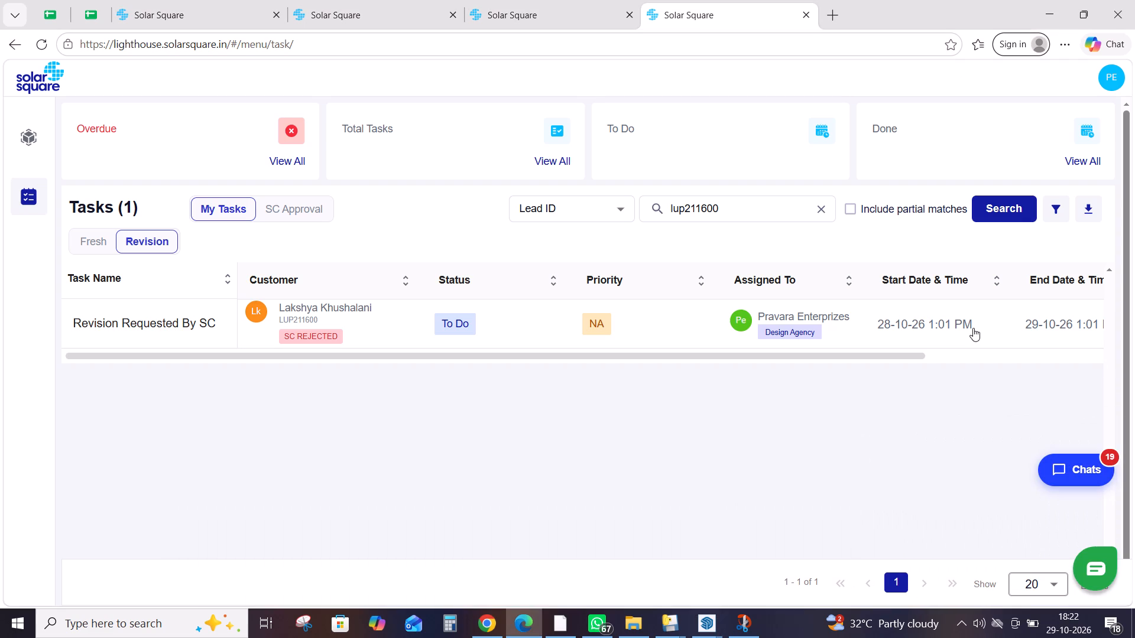
{"action": "left_click", "coordinate": [614, 459]}
{"action": "left_click_drag", "start_coordinate": [653, 457], "coordinate": [653, 471]}
{"action": "left_click", "coordinate": [704, 637]}
{"action": "left_click", "coordinate": [1046, 570]}
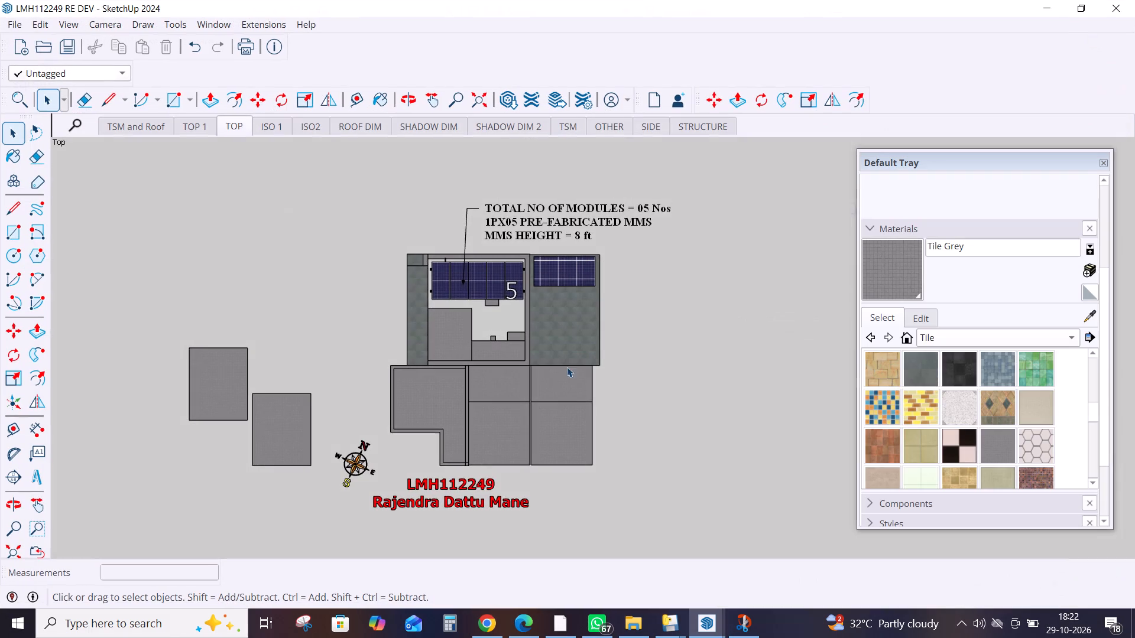
Close the Default Tray in the LMH112249 RE DEV model to clear the drawing area.
{"action": "left_click", "coordinate": [706, 381]}
{"action": "left_click", "coordinate": [698, 372]}
{"action": "left_click", "coordinate": [738, 360]}
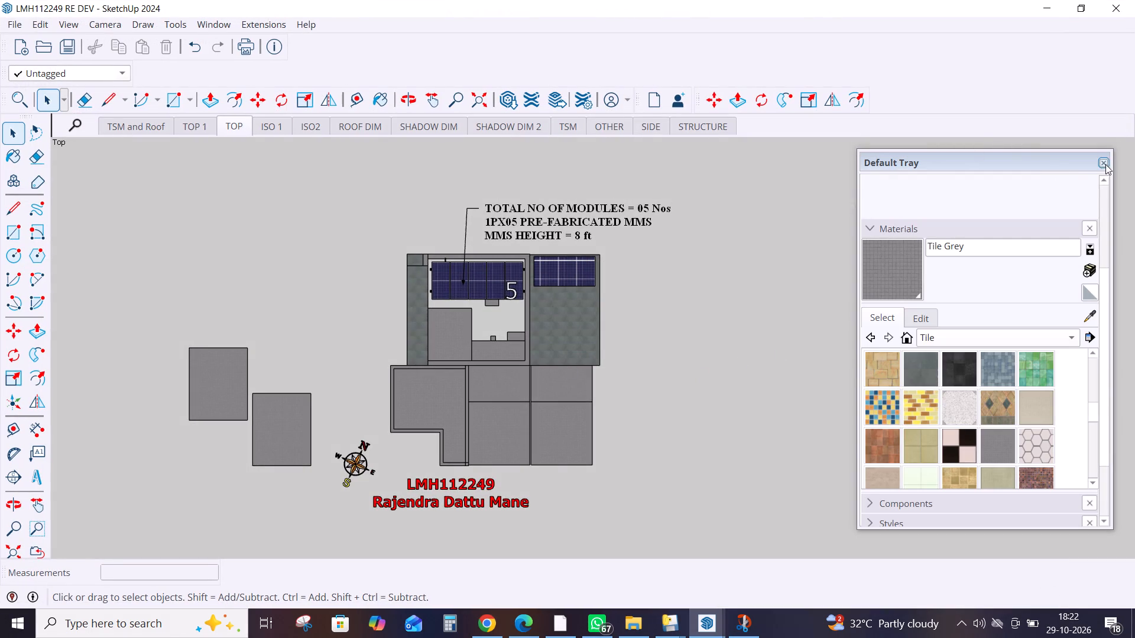
{"action": "left_click", "coordinate": [1102, 164]}
{"action": "left_click", "coordinate": [823, 268]}
{"action": "left_click_drag", "start_coordinate": [833, 269], "coordinate": [834, 291]}
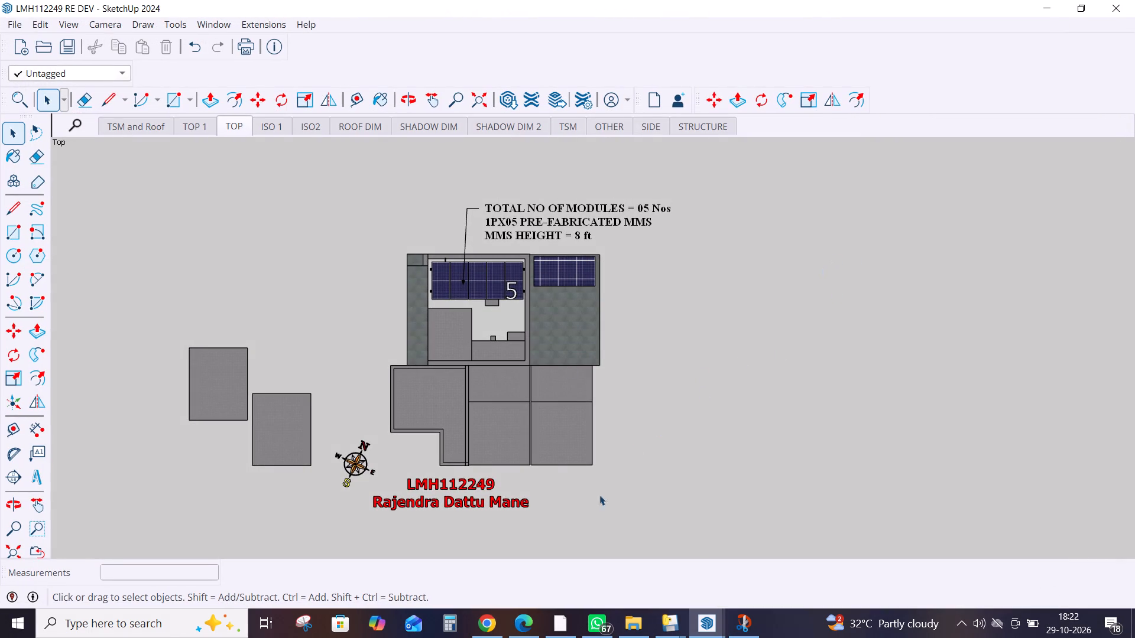
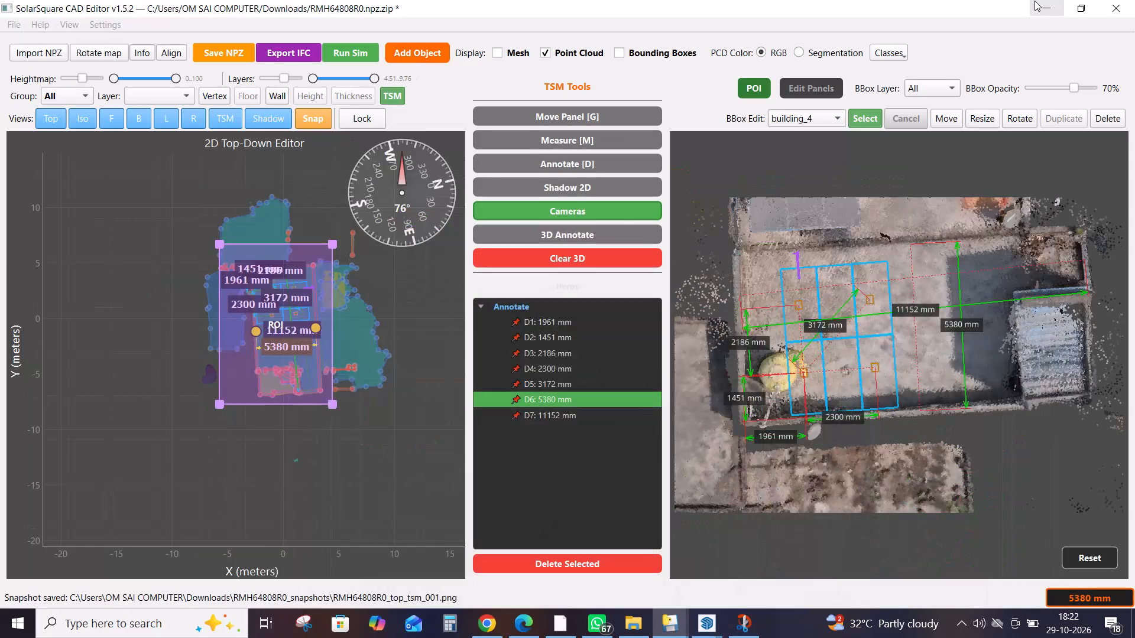
Minimise the CAD editor and open the locked LMH221622 R0 model as read-only in SketchUp, bringing its window forward.
{"action": "left_click", "coordinate": [1042, 0]}
{"action": "triple_click", "coordinate": [1042, 0]}
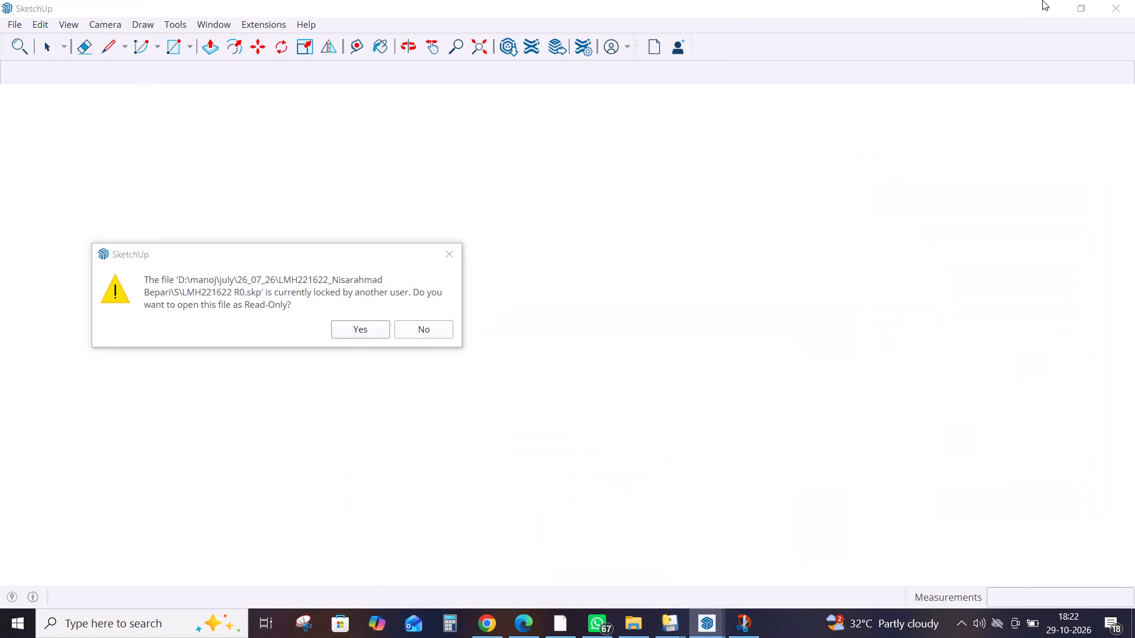
{"action": "left_click", "coordinate": [1042, 0]}
{"action": "left_click", "coordinate": [369, 334]}
{"action": "left_click", "coordinate": [708, 617]}
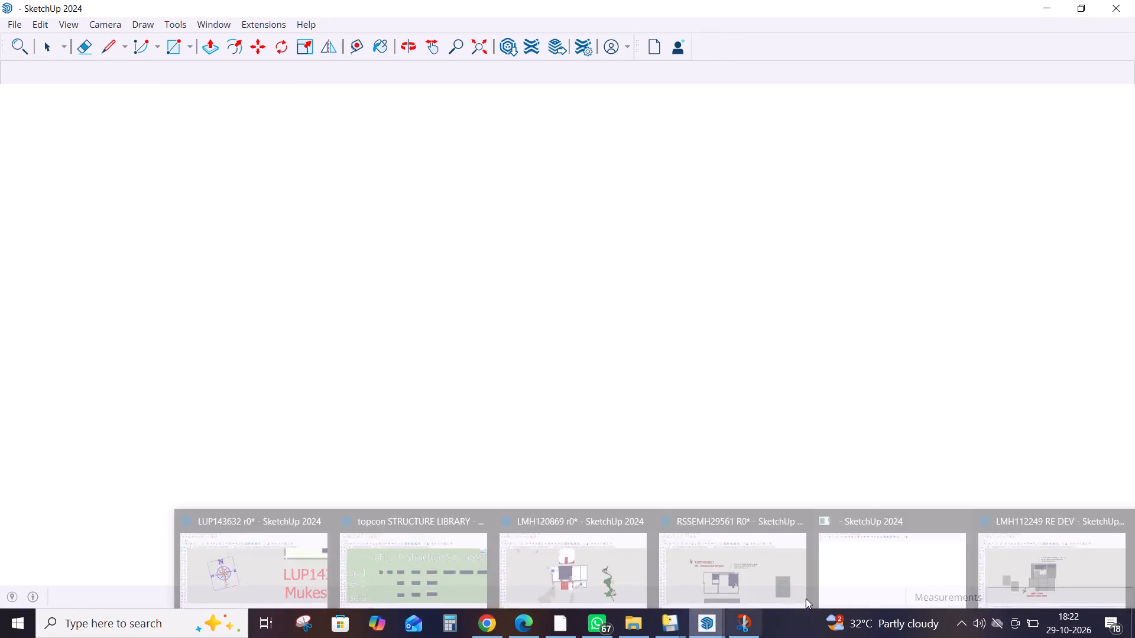
{"action": "left_click", "coordinate": [924, 578]}
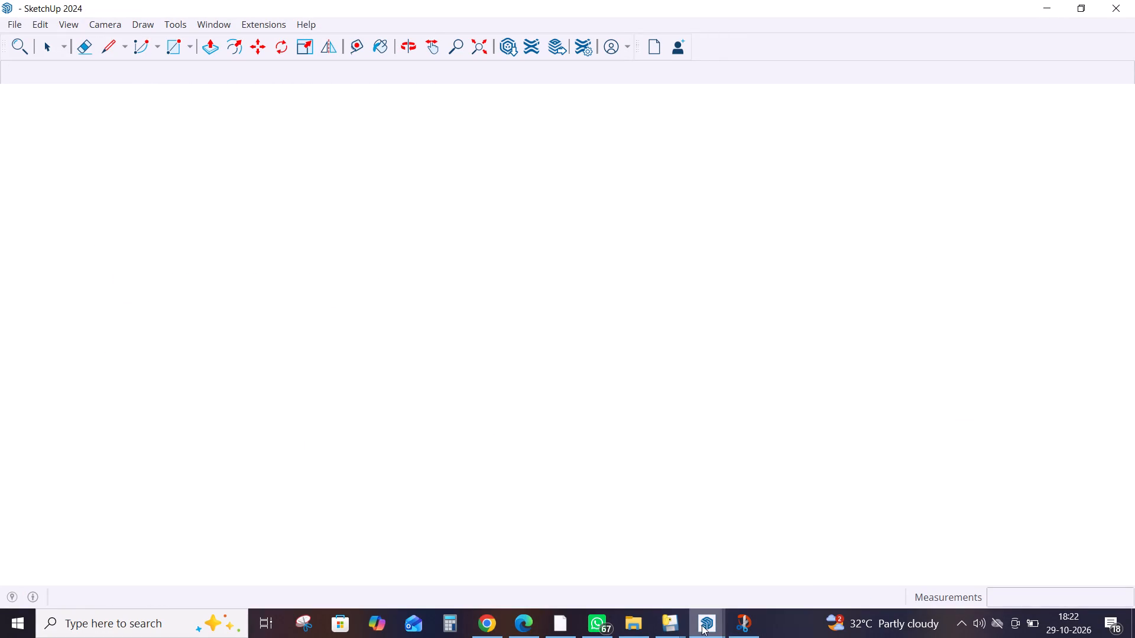
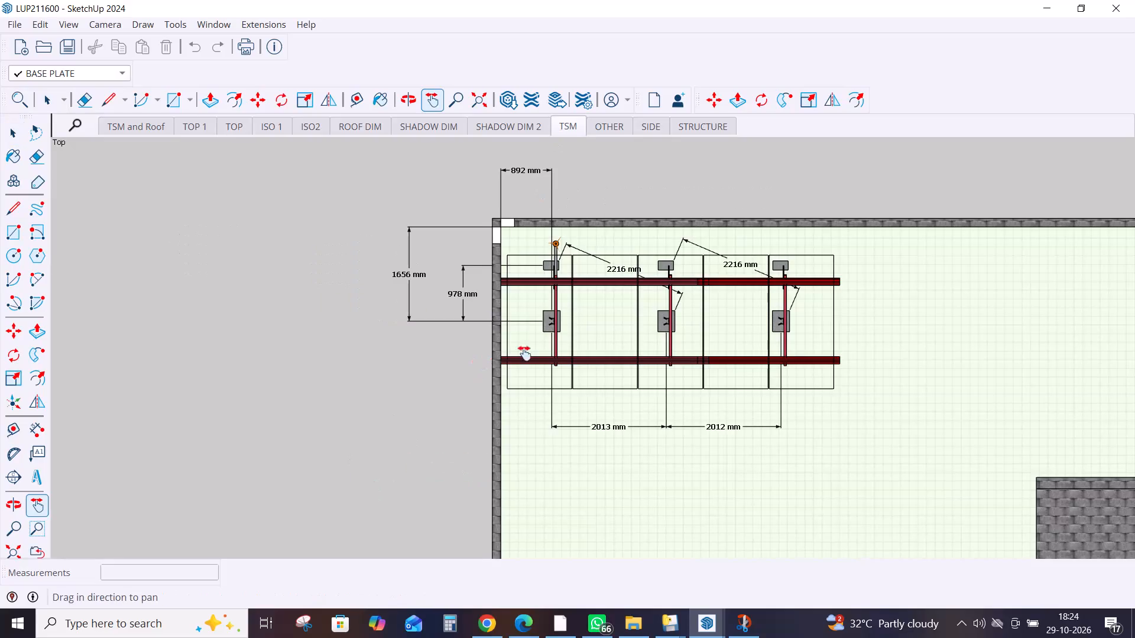
Move the whole five-module mounting structure about 430 mm north, toward the parapet wall, in the TSM scene.
{"action": "key", "text": "j"}
{"action": "left_click_drag", "start_coordinate": [595, 319], "coordinate": [496, 382]}
{"action": "scroll", "coordinate": [613, 346], "scroll_direction": "up", "scroll_amount": 2}
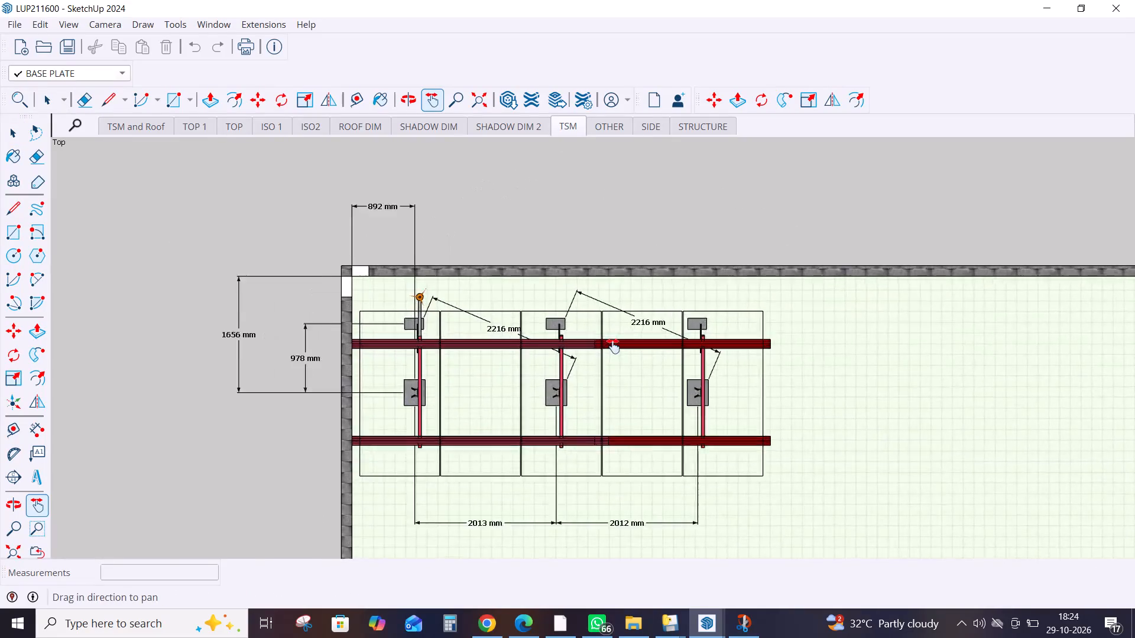
{"action": "scroll", "coordinate": [613, 346], "scroll_direction": "up", "scroll_amount": 5}
{"action": "key", "text": "space"}
{"action": "left_click", "coordinate": [524, 425]}
{"action": "scroll", "coordinate": [588, 418], "scroll_direction": "down", "scroll_amount": 3}
{"action": "key", "text": "m"}
{"action": "left_click", "coordinate": [623, 429]}
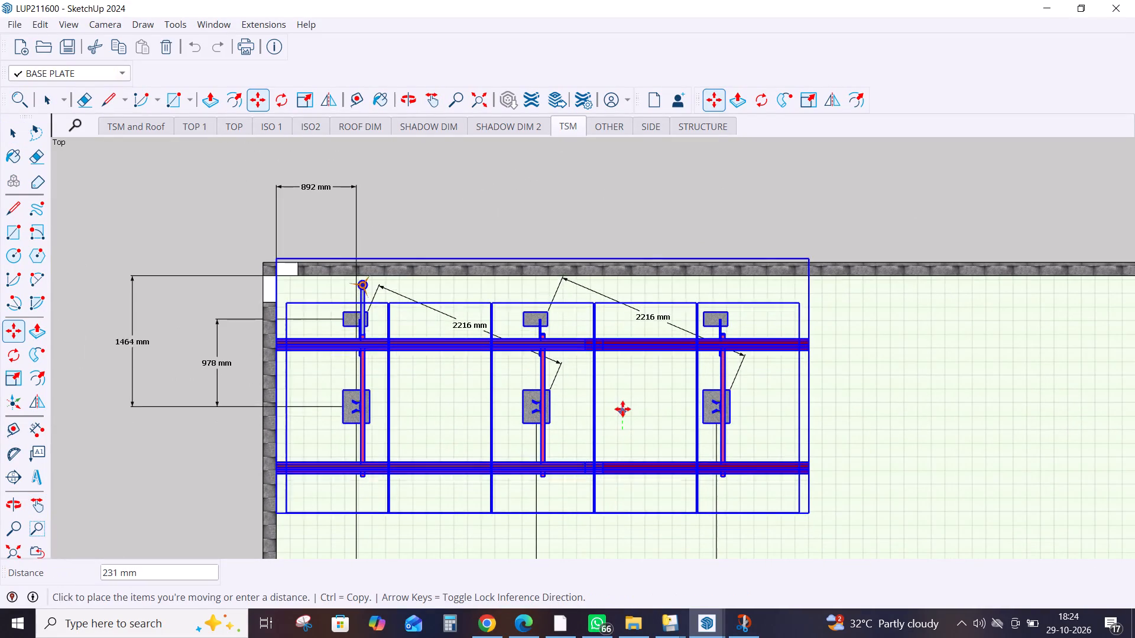
{"action": "left_click", "coordinate": [622, 391]}
{"action": "key", "text": "space"}
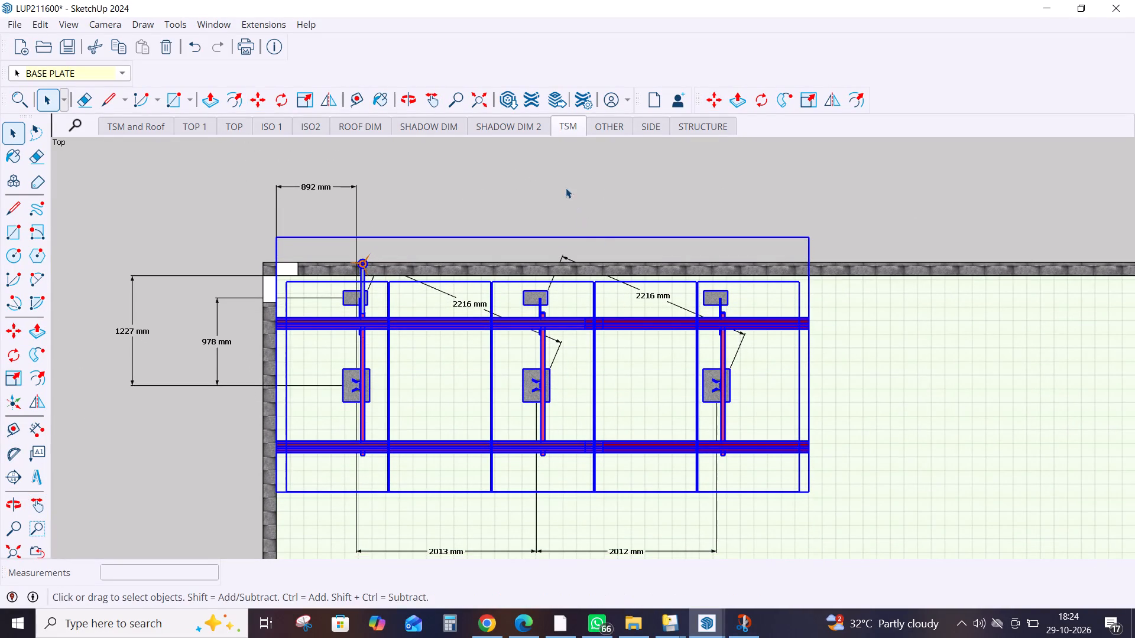
Dimension the gap between the north parapet's inner face and the first rear base block near the roof corner.
{"action": "left_click_drag", "start_coordinate": [566, 188], "coordinate": [540, 200]}
{"action": "scroll", "coordinate": [346, 273], "scroll_direction": "up", "scroll_amount": 8}
{"action": "key", "text": "d"}
{"action": "left_click_drag", "start_coordinate": [212, 274], "coordinate": [219, 278]}
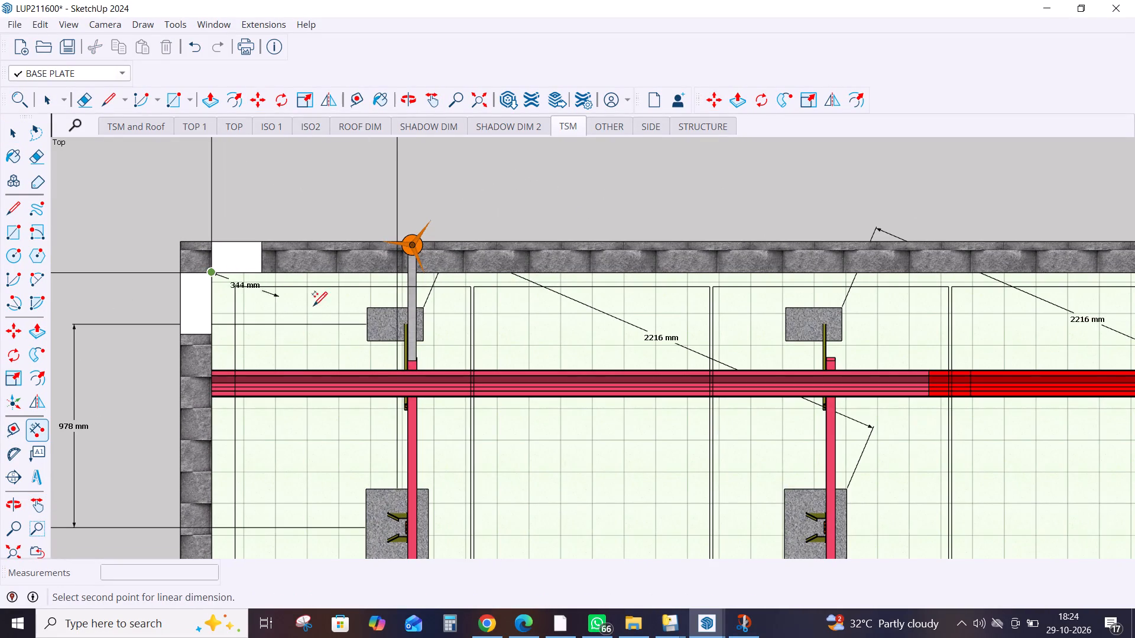
{"action": "left_click", "coordinate": [370, 311]}
{"action": "left_click", "coordinate": [287, 299]}
{"action": "key", "text": "space"}
Move the whole mounting structure a further 30 mm north, toward the parapet wall.
{"action": "scroll", "coordinate": [372, 314], "scroll_direction": "up", "scroll_amount": 4}
{"action": "left_click", "coordinate": [376, 315]}
{"action": "key", "text": "m"}
{"action": "left_click", "coordinate": [527, 364]}
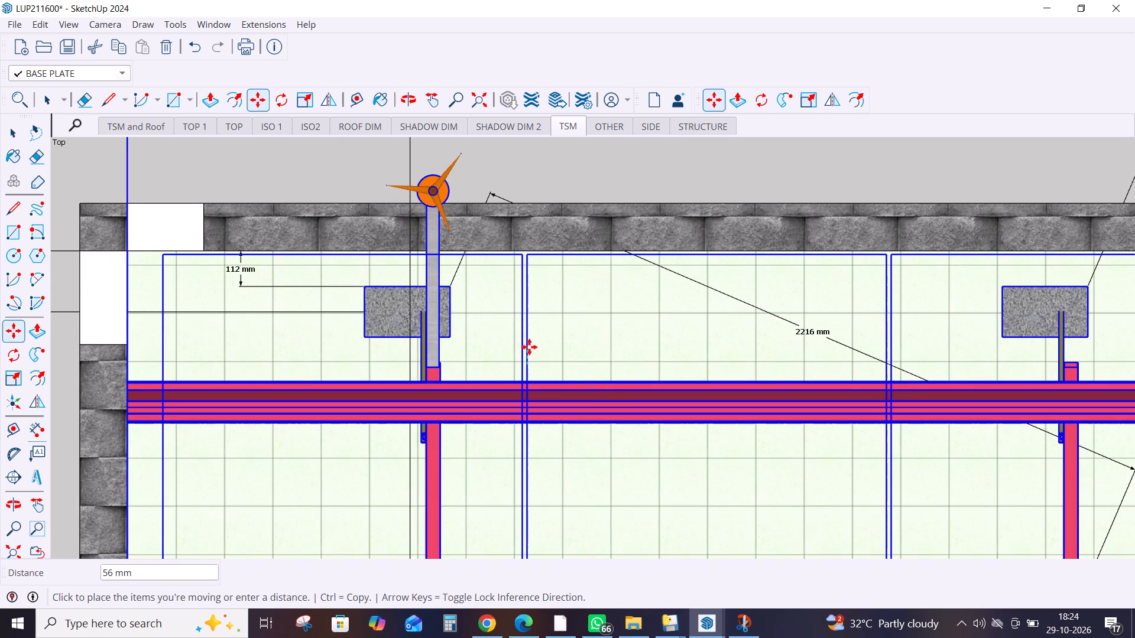
{"action": "type", "text": "30"}
{"action": "key", "text": "Return"}
{"action": "key", "text": "space"}
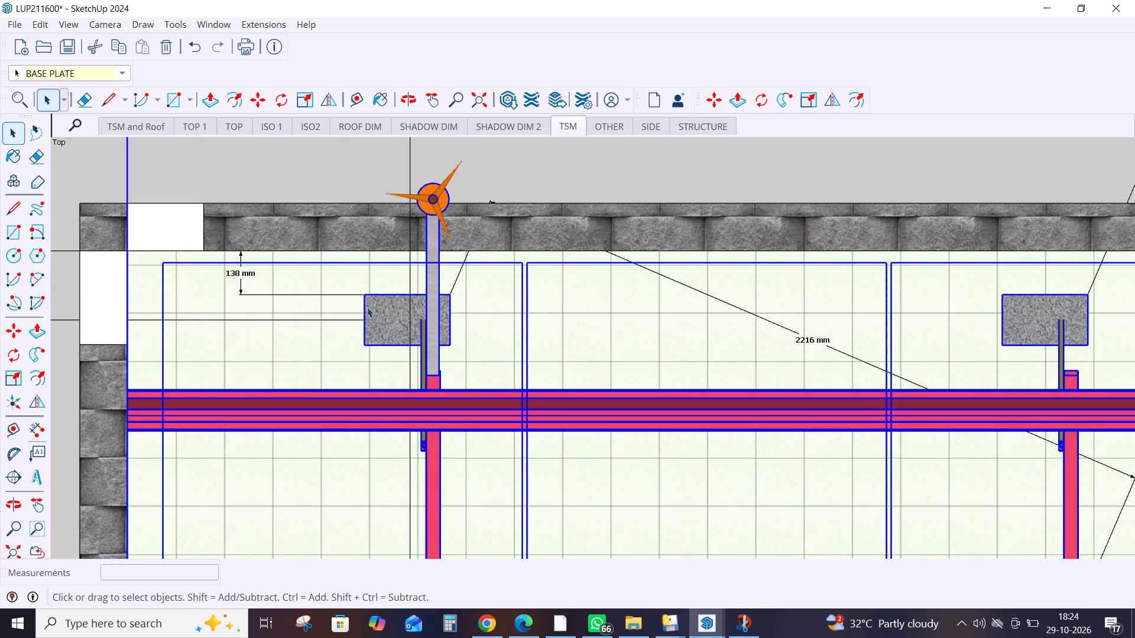
Erase the temporary clearance dimension between the north parapet and the first rear base block.
{"action": "key", "text": "e"}
{"action": "left_click_drag", "start_coordinate": [257, 285], "coordinate": [229, 302]}
{"action": "scroll", "coordinate": [225, 314], "scroll_direction": "down", "scroll_amount": 9}
{"action": "key", "text": "space"}
{"action": "left_click_drag", "start_coordinate": [383, 202], "coordinate": [389, 201]}
{"action": "key", "text": "space"}
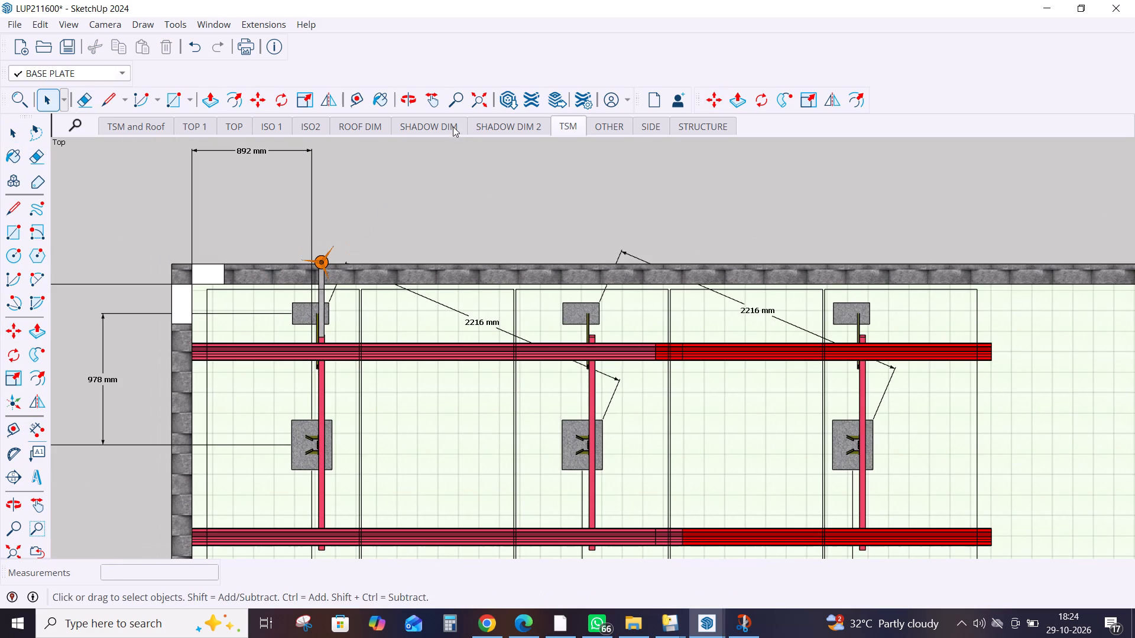
{"action": "key", "text": "space"}
Switch to the TOP scene and examine the module array's placement on the roof plan.
{"action": "left_click", "coordinate": [247, 126]}
{"action": "key", "text": "h"}
{"action": "key", "text": "h"}
{"action": "left_click_drag", "start_coordinate": [598, 287], "coordinate": [549, 324]}
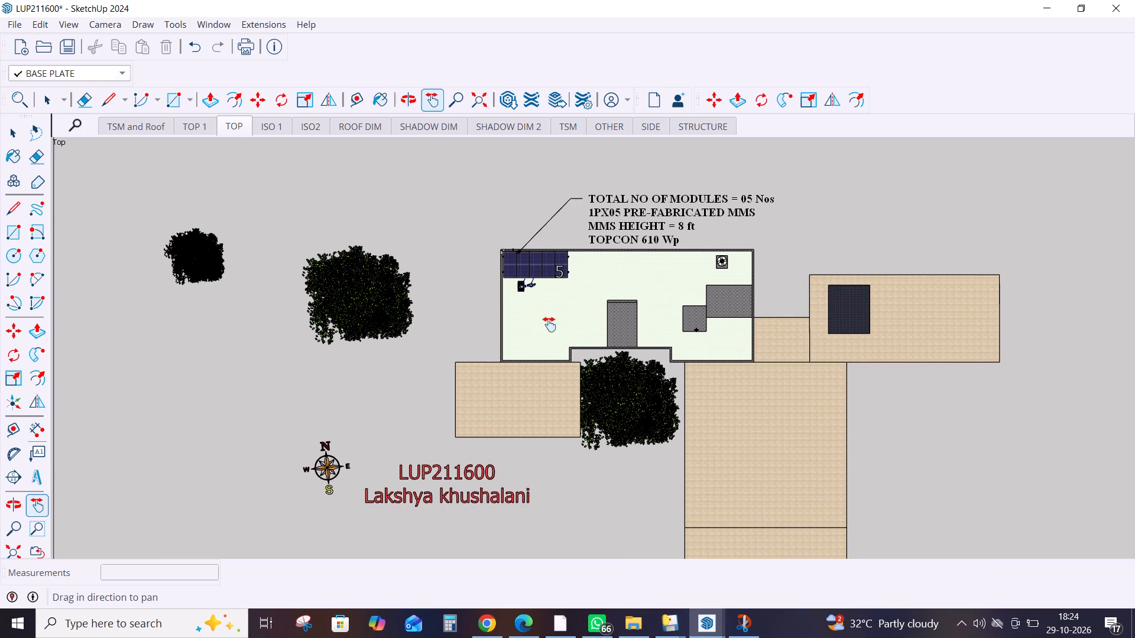
{"action": "left_click_drag", "start_coordinate": [549, 324], "coordinate": [547, 325]}
{"action": "key", "text": "h"}
{"action": "scroll", "coordinate": [546, 325], "scroll_direction": "down", "scroll_amount": 1}
{"action": "key", "text": "h"}
{"action": "left_click_drag", "start_coordinate": [552, 333], "coordinate": [560, 318]}
{"action": "left_click", "coordinate": [566, 313]}
{"action": "key", "text": "h"}
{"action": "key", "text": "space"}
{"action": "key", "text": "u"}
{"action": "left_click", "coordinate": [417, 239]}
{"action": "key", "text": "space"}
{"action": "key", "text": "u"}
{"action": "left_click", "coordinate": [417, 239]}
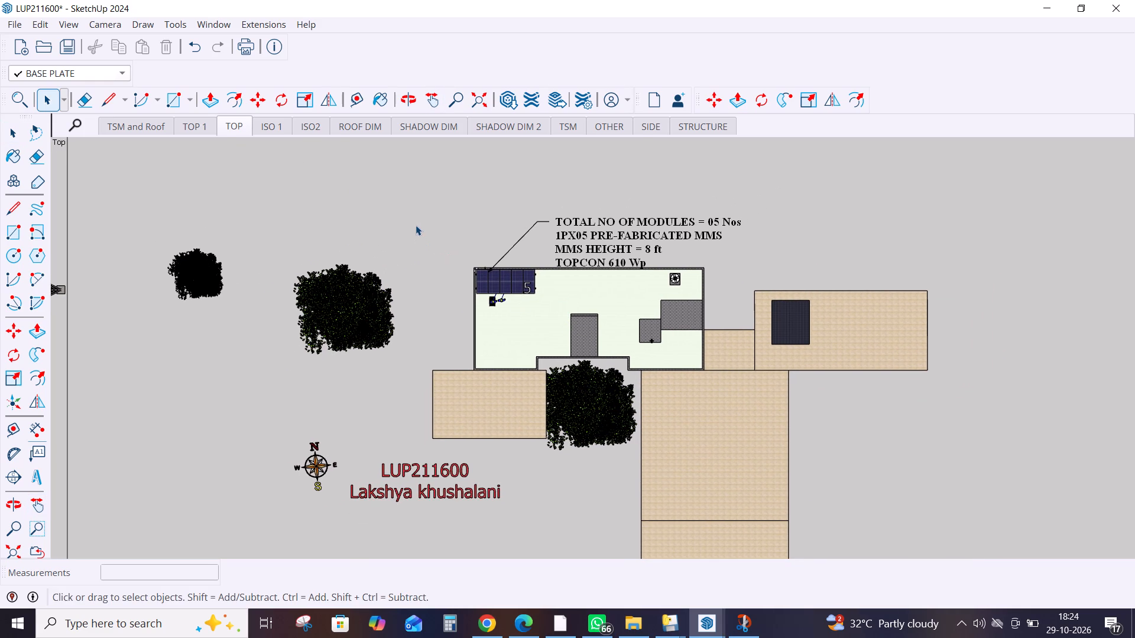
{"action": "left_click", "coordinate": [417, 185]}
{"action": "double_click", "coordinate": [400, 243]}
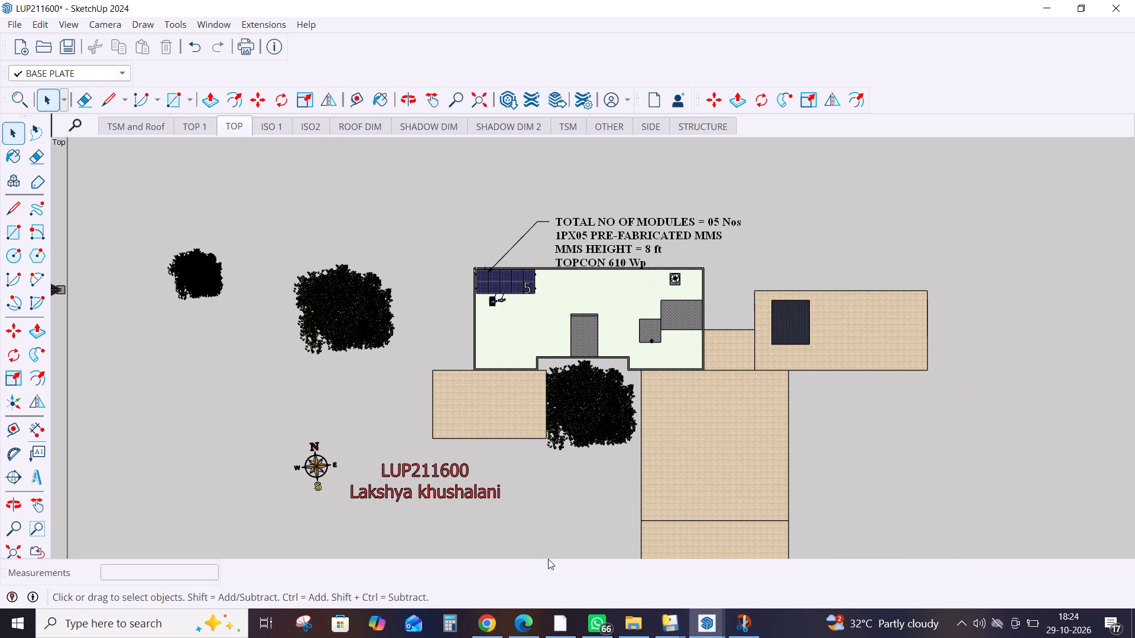
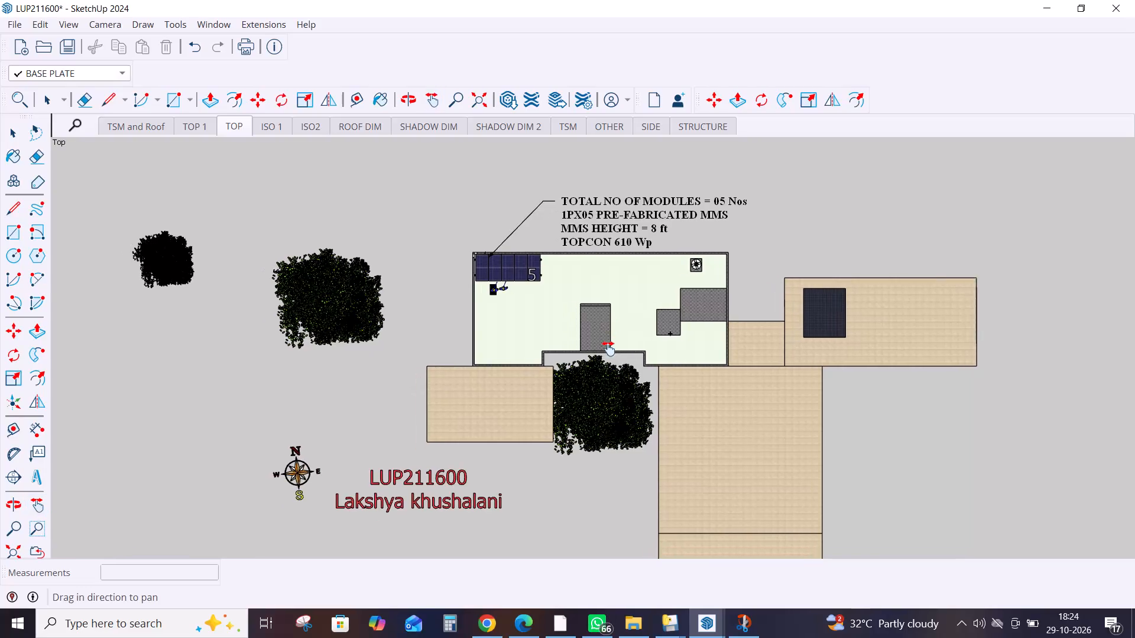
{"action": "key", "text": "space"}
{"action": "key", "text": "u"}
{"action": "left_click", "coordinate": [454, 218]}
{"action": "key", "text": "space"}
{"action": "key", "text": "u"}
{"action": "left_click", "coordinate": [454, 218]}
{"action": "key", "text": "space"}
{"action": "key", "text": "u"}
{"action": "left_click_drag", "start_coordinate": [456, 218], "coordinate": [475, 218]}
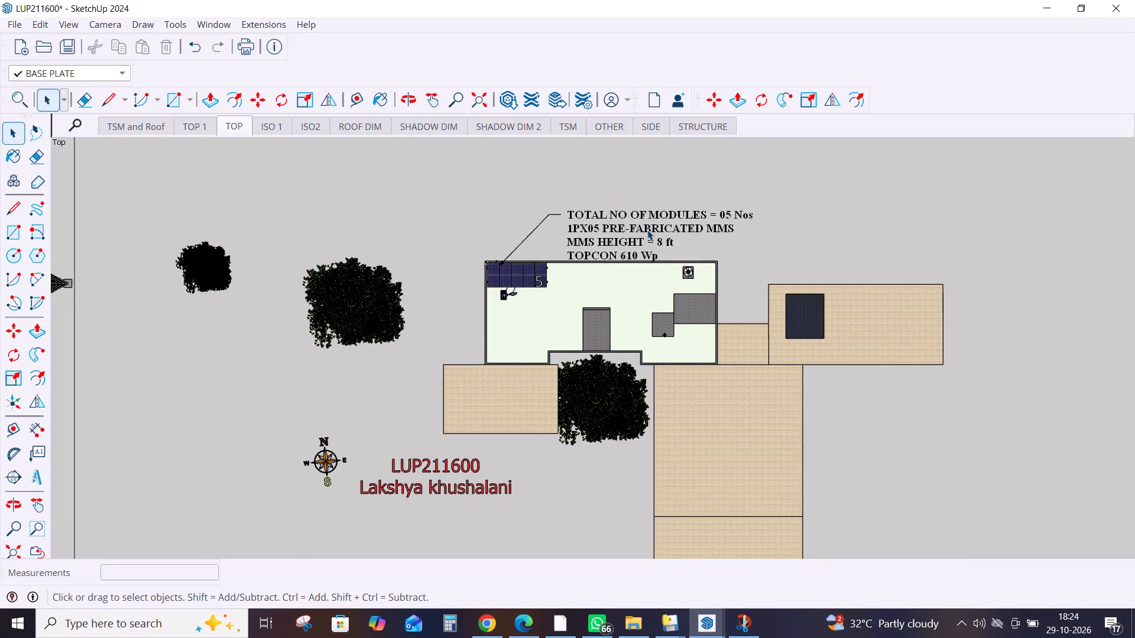
Move the module count and MMS details label with its leader slightly north, farther clear of the roof's north edge.
{"action": "left_click", "coordinate": [647, 230]}
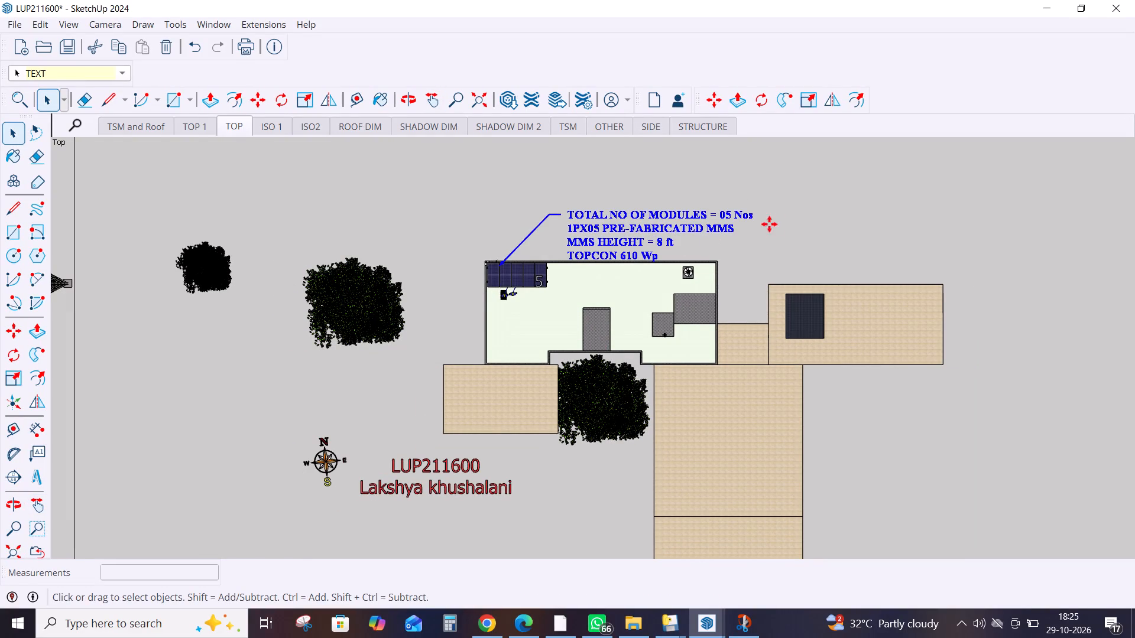
{"action": "key", "text": "m"}
{"action": "left_click", "coordinate": [844, 249]}
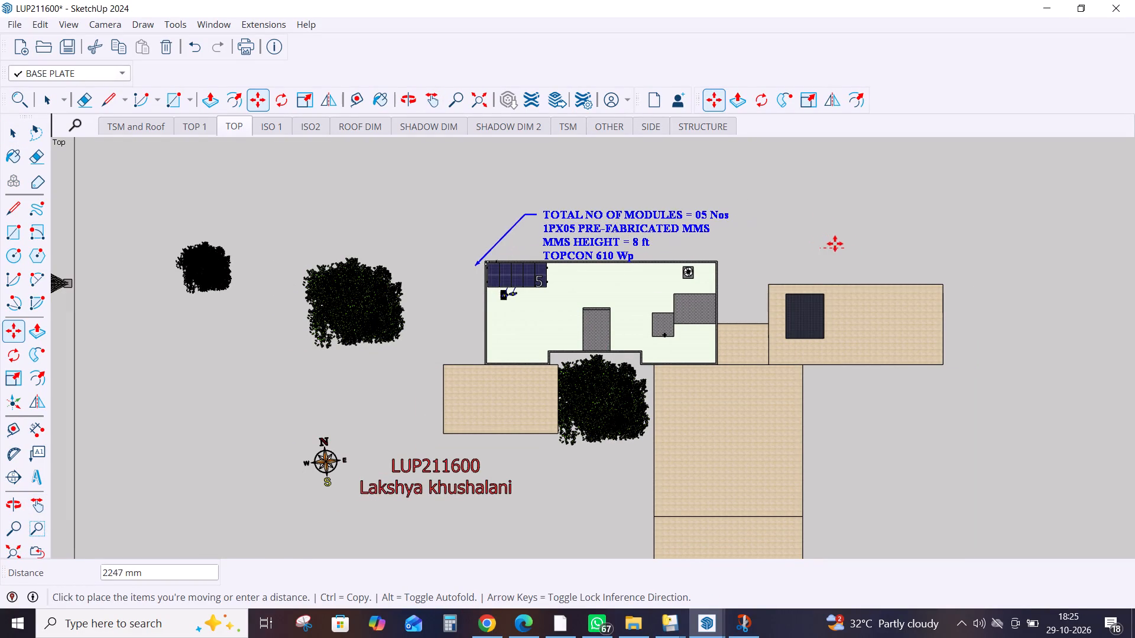
{"action": "left_click", "coordinate": [842, 239]}
{"action": "key", "text": "space"}
{"action": "double_click", "coordinate": [876, 230]}
{"action": "key", "text": "h"}
{"action": "key", "text": "space"}
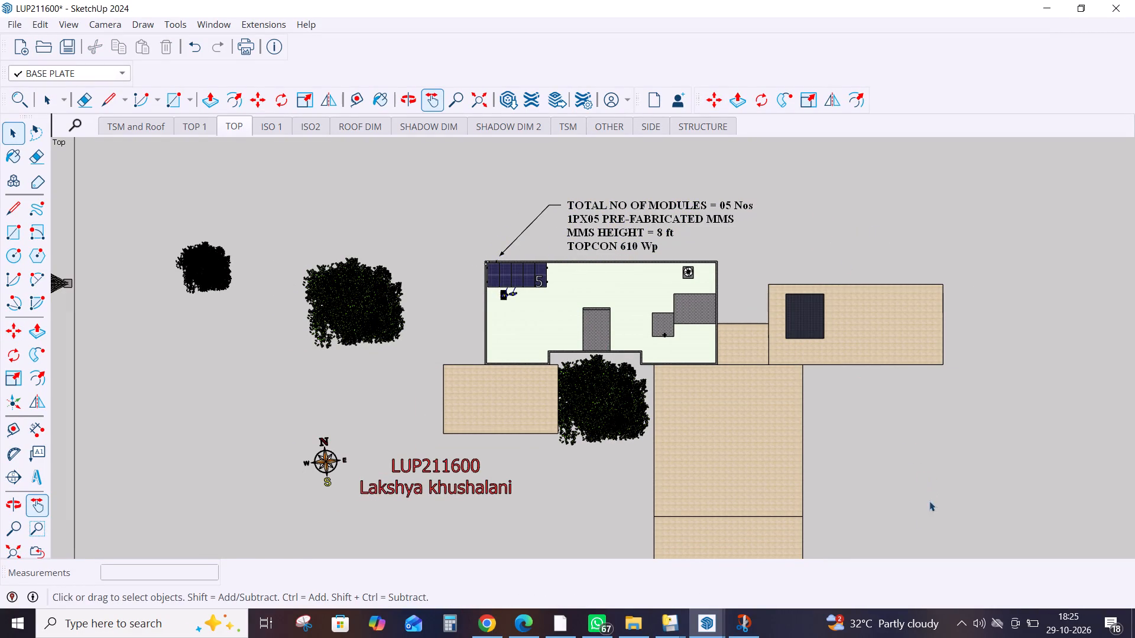
{"action": "key", "text": "u"}
{"action": "left_click_drag", "start_coordinate": [919, 473], "coordinate": [878, 487]}
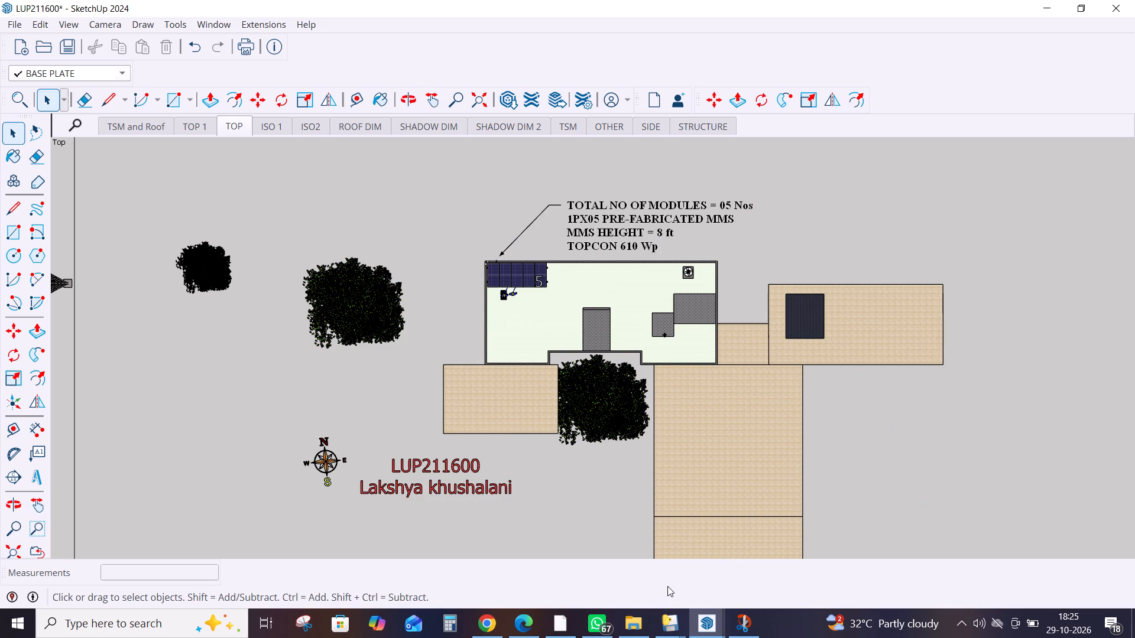
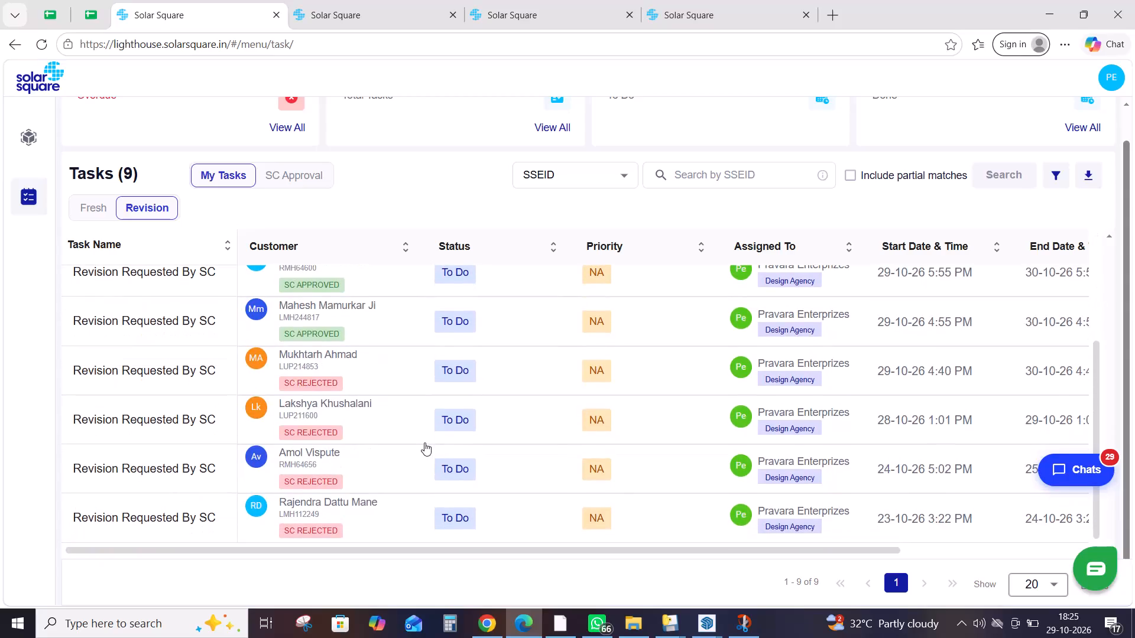
{"action": "scroll", "coordinate": [424, 442], "scroll_direction": "down", "scroll_amount": 3}
{"action": "left_click", "coordinate": [368, 513]}
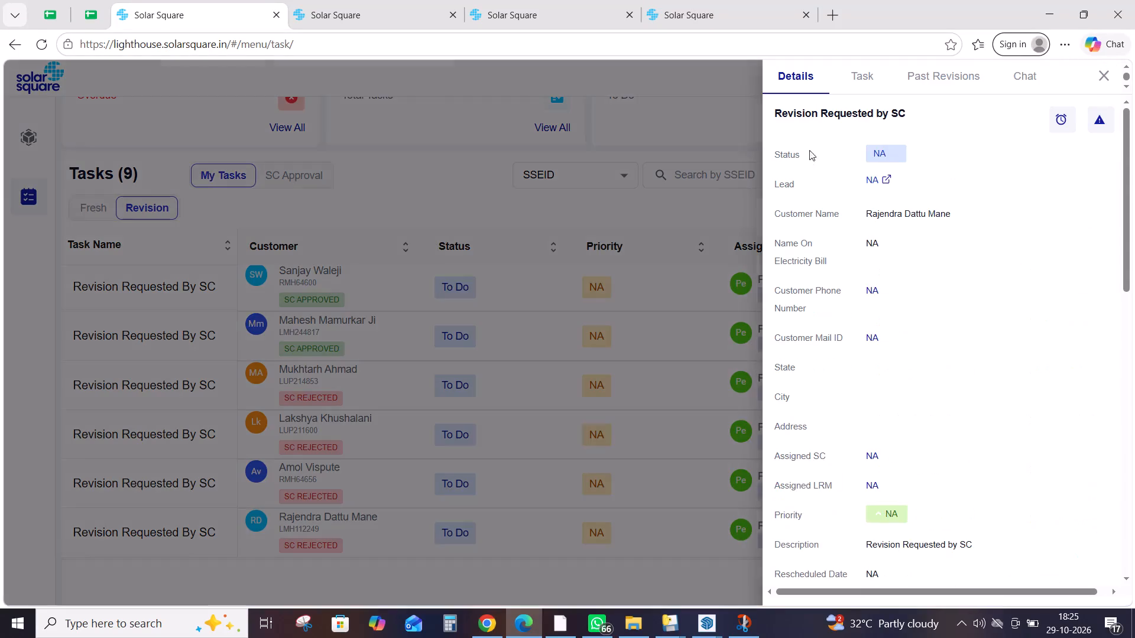
{"action": "left_click", "coordinate": [867, 81]}
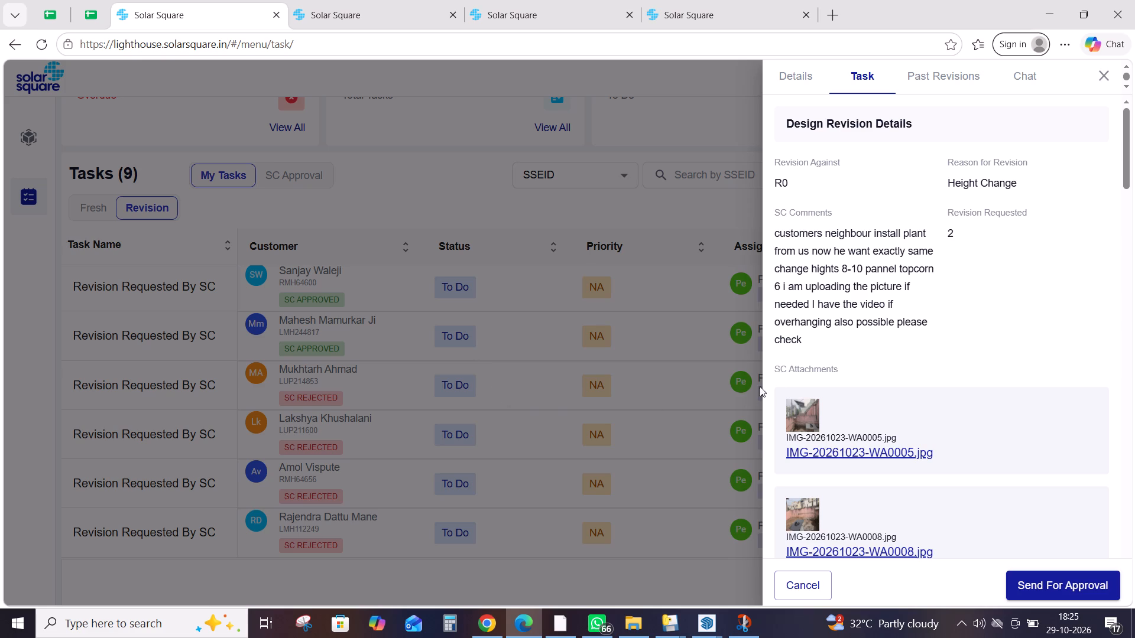
{"action": "scroll", "coordinate": [818, 340], "scroll_direction": "down", "scroll_amount": 1}
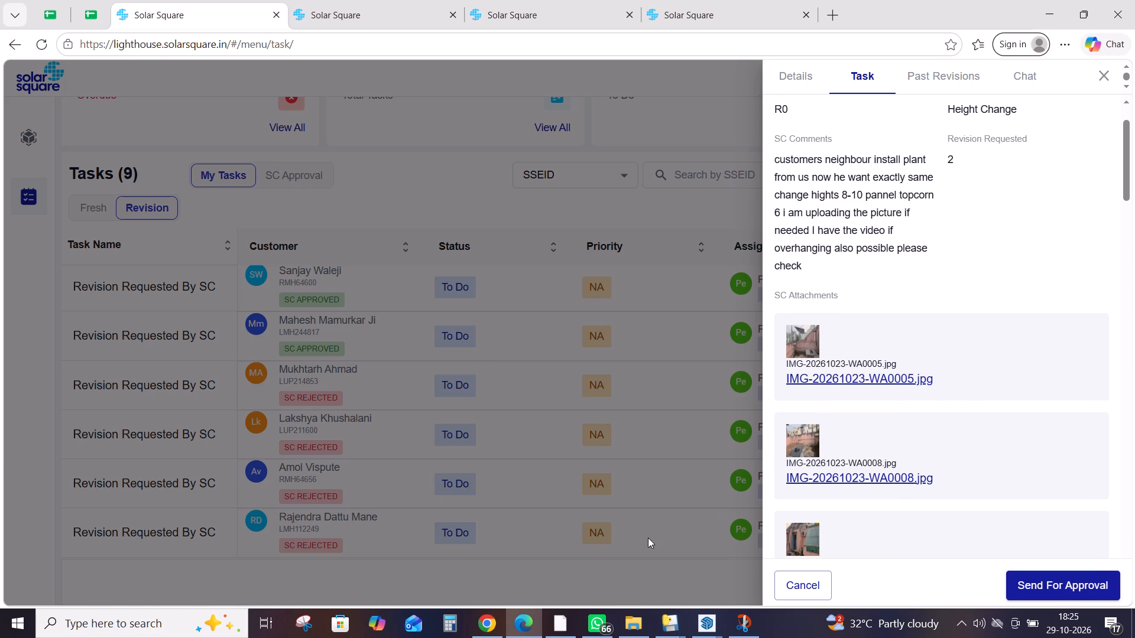
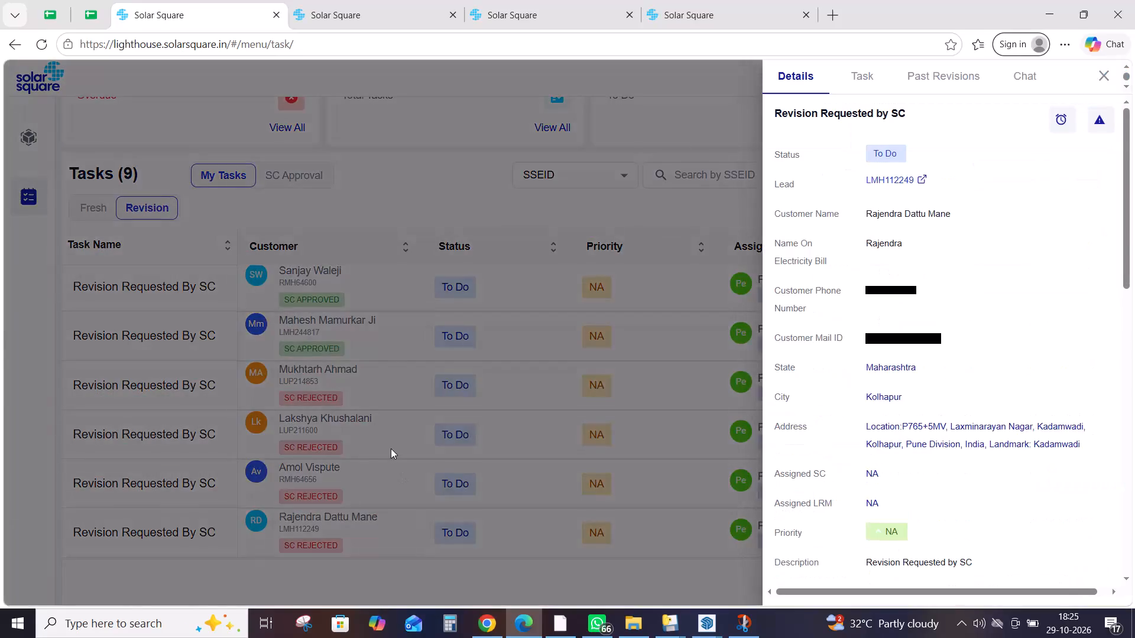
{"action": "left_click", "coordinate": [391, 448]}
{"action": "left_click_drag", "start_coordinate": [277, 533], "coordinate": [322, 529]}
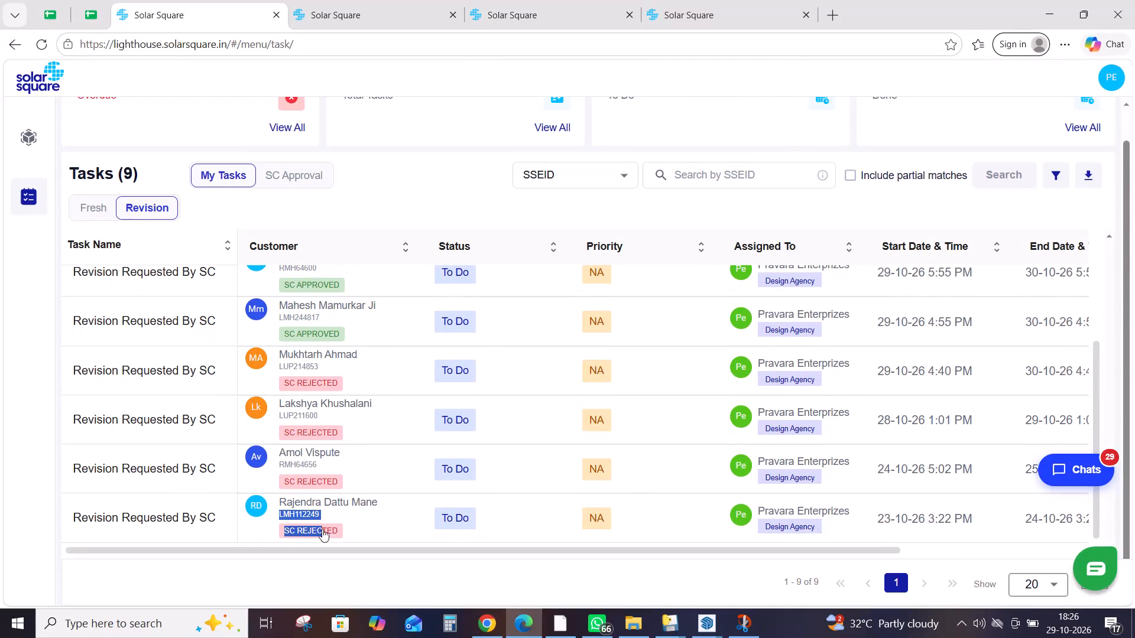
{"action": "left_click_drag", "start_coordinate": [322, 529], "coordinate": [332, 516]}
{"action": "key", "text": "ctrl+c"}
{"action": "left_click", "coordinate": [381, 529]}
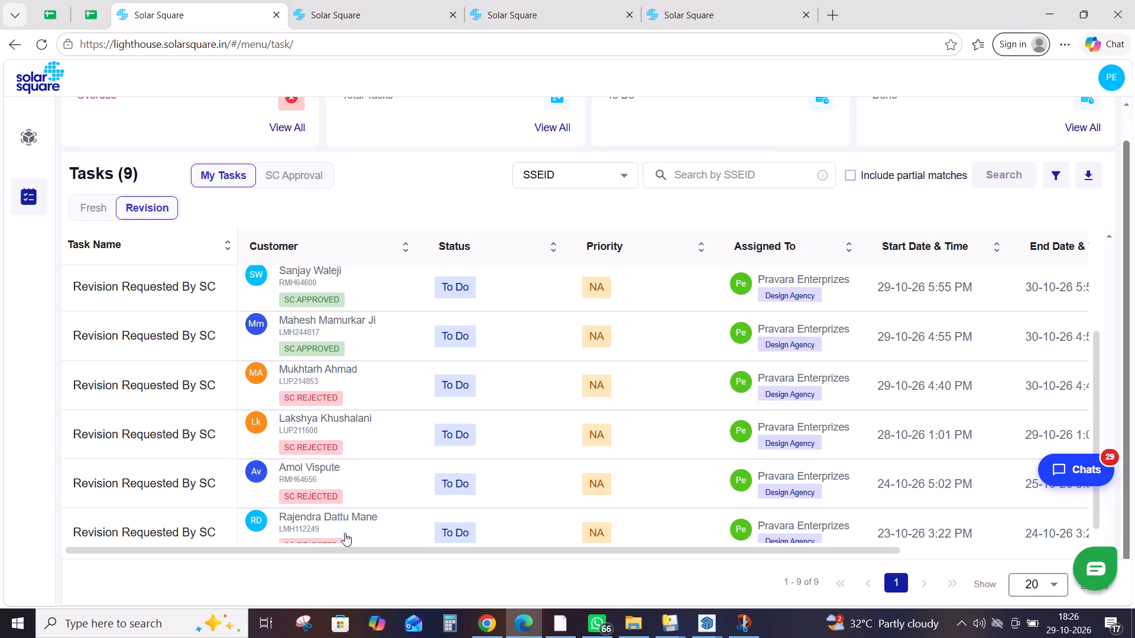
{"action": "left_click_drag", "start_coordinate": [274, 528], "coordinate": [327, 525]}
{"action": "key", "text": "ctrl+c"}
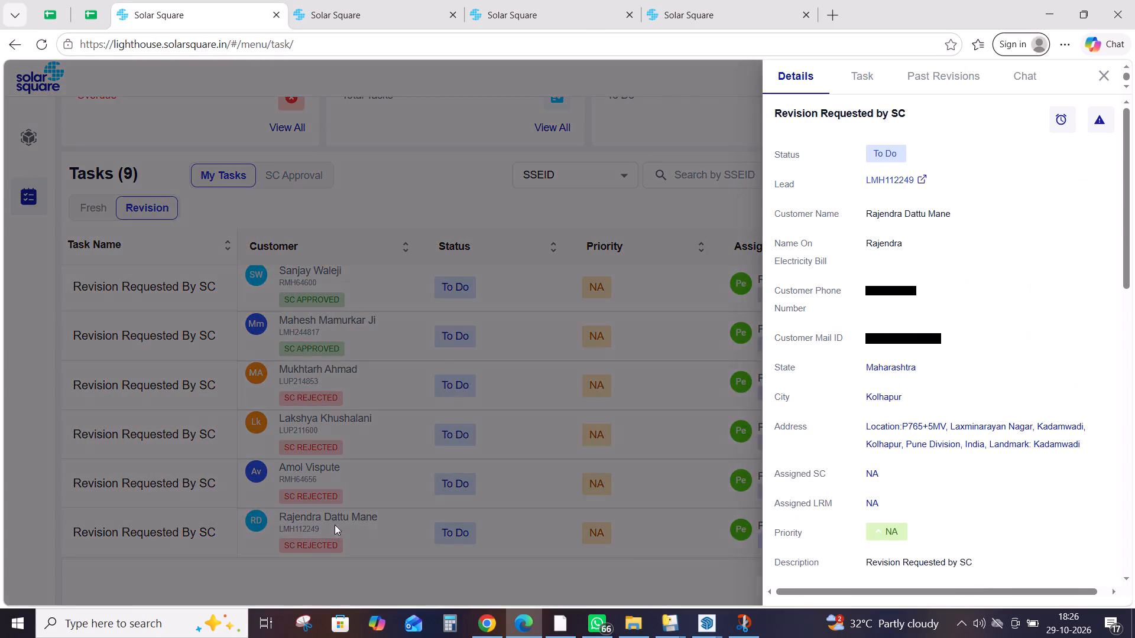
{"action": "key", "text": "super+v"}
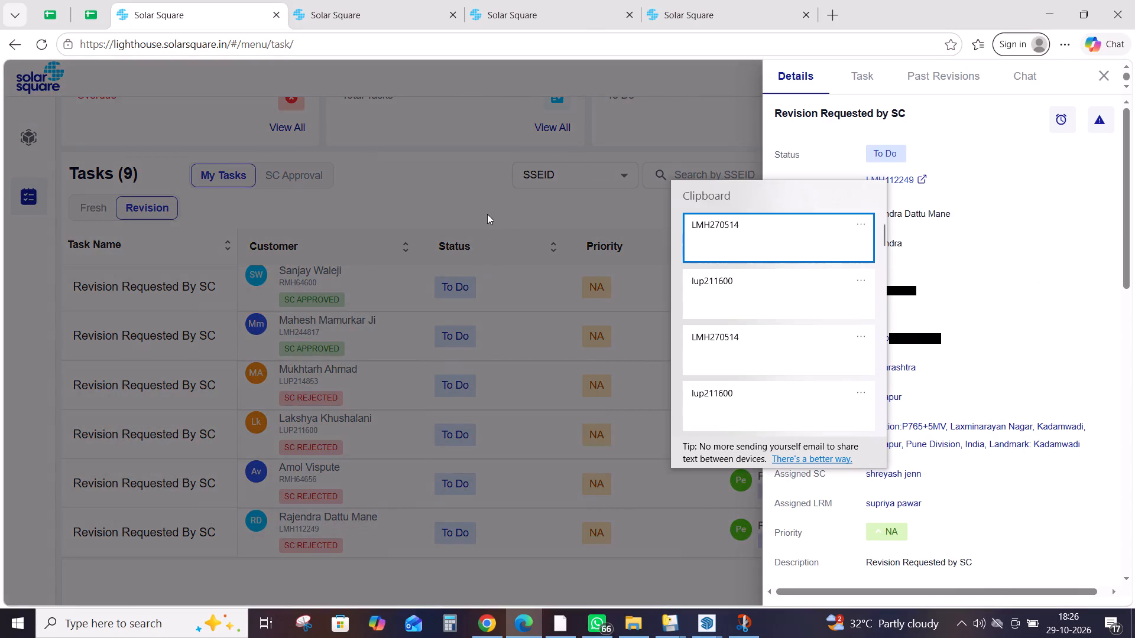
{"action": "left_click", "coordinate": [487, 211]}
{"action": "left_click", "coordinate": [406, 529]}
{"action": "left_click", "coordinate": [385, 533]}
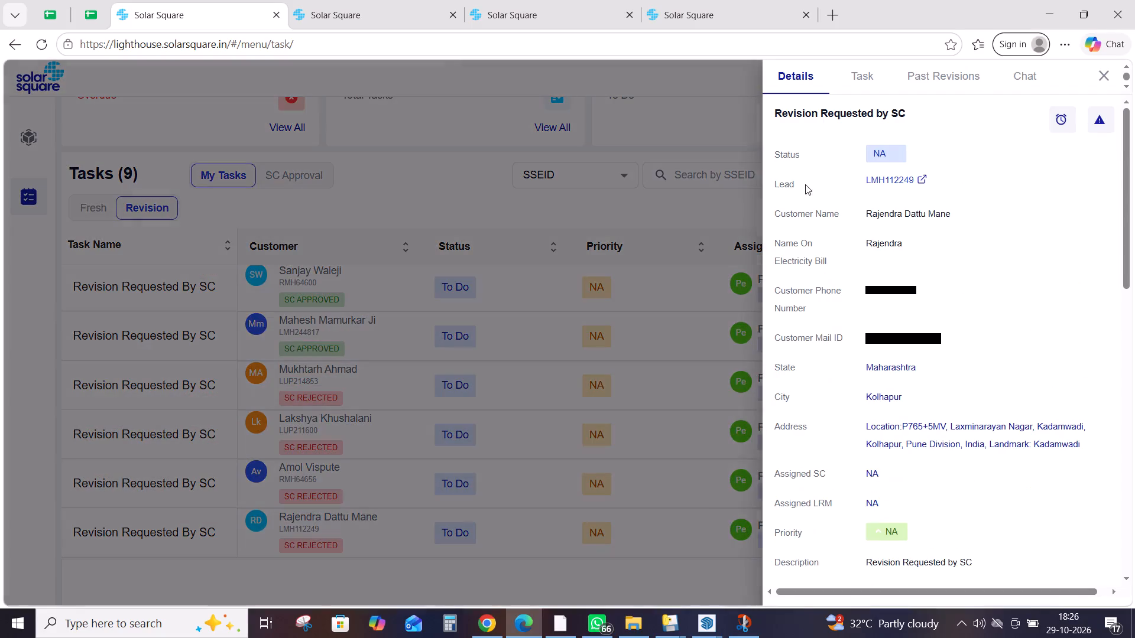
{"action": "left_click_drag", "start_coordinate": [839, 174], "coordinate": [914, 174]}
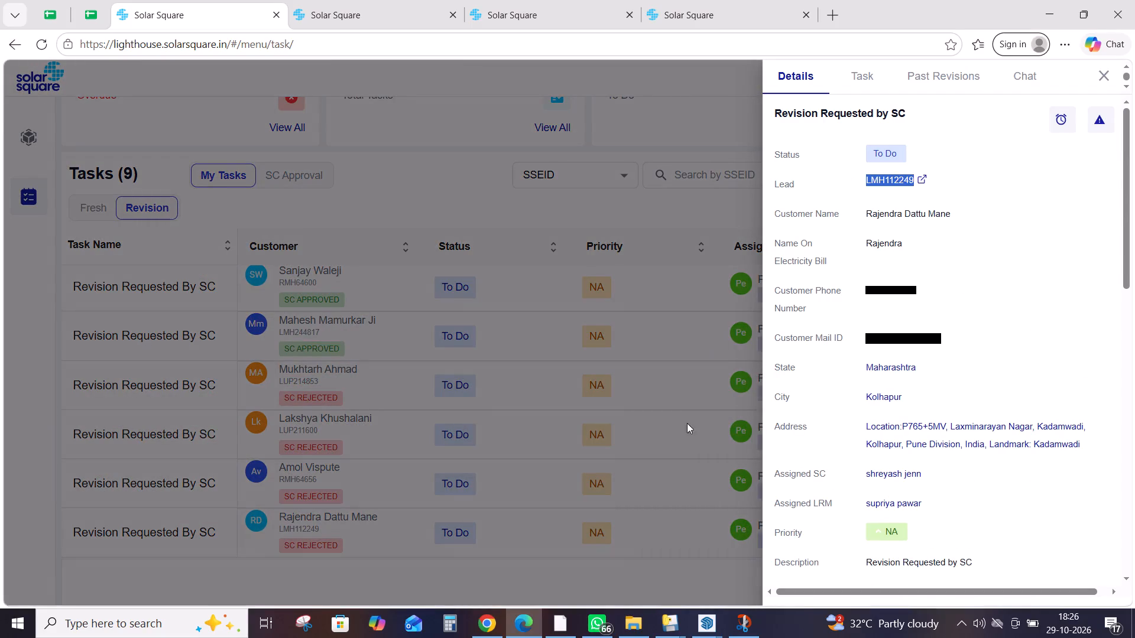
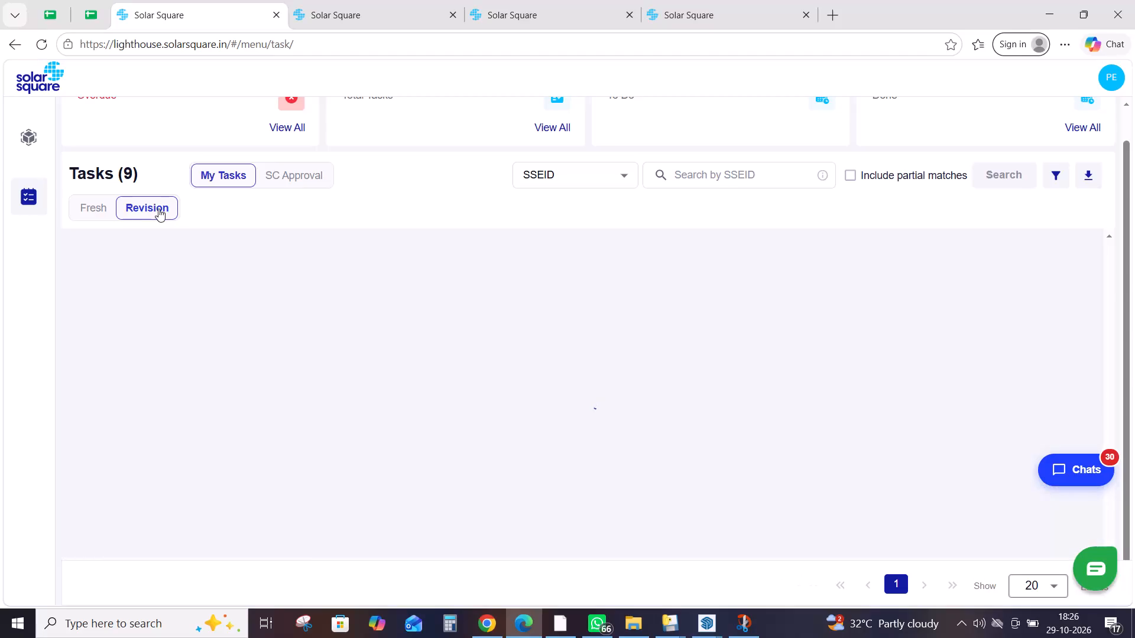
Show the revision tasks in the My Tasks list.
{"action": "left_click", "coordinate": [158, 209]}
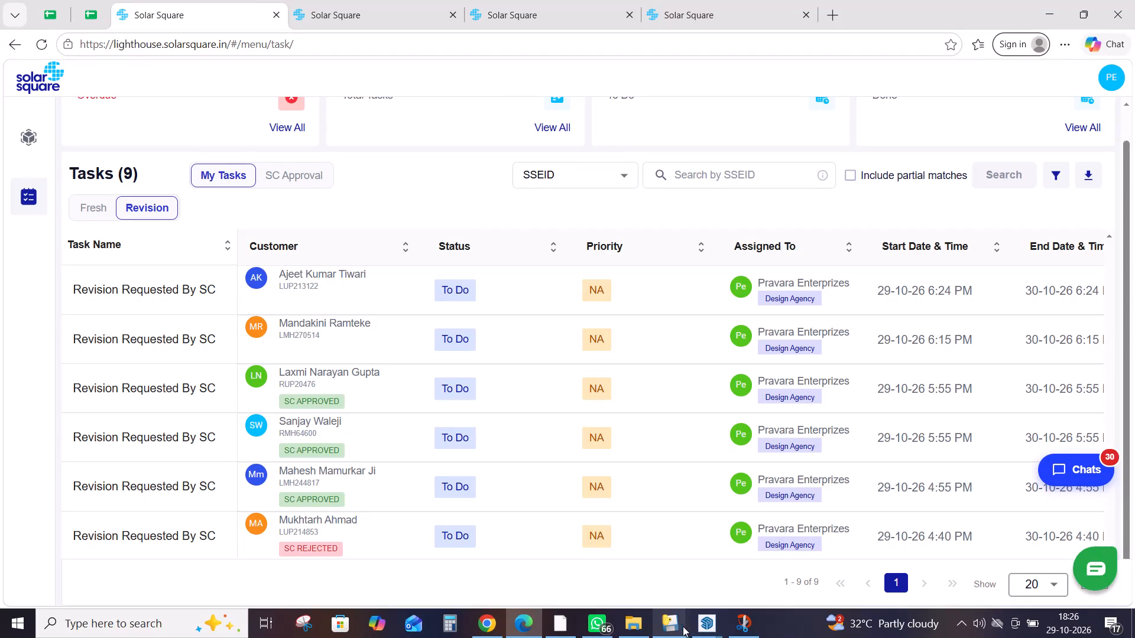
Switch to SketchUp with the LUP211600 model open.
{"action": "left_click", "coordinate": [712, 625]}
{"action": "left_click", "coordinate": [935, 569]}
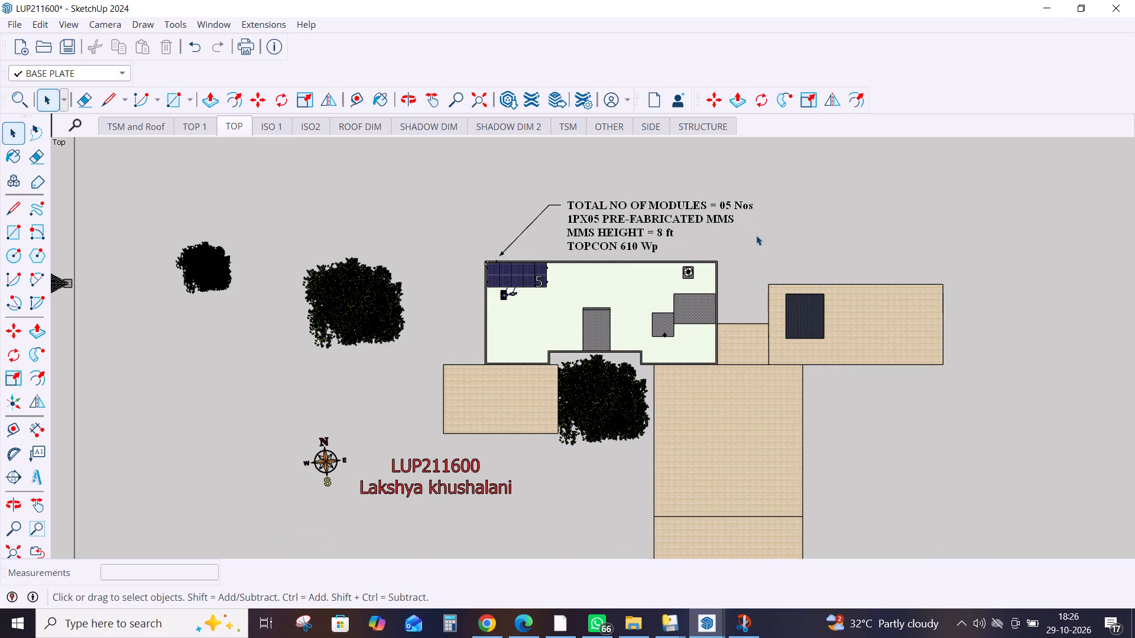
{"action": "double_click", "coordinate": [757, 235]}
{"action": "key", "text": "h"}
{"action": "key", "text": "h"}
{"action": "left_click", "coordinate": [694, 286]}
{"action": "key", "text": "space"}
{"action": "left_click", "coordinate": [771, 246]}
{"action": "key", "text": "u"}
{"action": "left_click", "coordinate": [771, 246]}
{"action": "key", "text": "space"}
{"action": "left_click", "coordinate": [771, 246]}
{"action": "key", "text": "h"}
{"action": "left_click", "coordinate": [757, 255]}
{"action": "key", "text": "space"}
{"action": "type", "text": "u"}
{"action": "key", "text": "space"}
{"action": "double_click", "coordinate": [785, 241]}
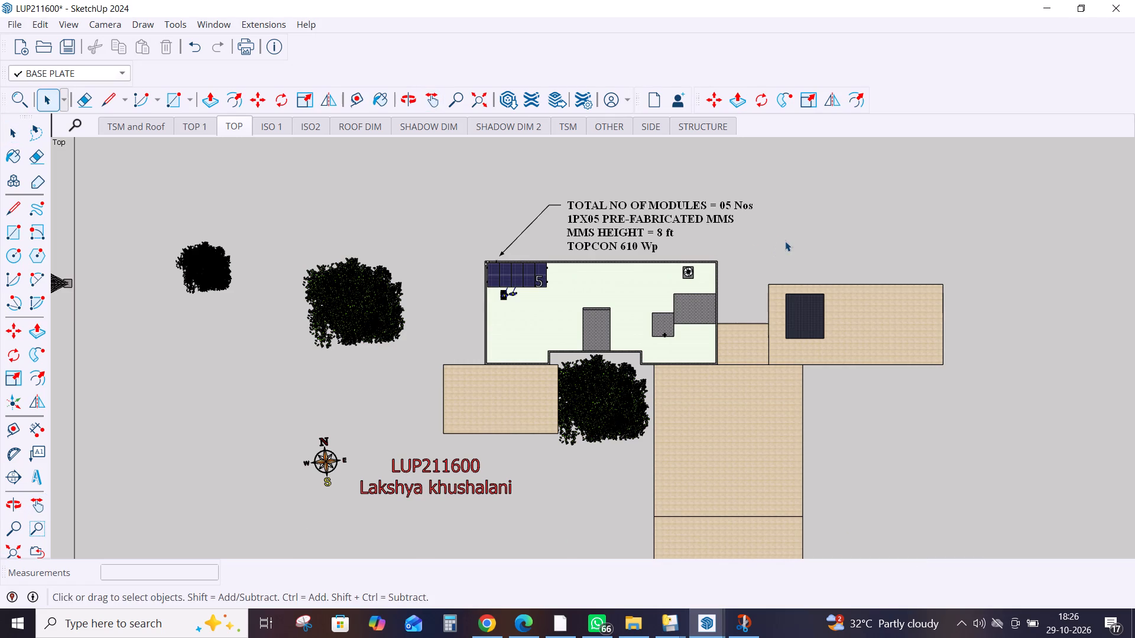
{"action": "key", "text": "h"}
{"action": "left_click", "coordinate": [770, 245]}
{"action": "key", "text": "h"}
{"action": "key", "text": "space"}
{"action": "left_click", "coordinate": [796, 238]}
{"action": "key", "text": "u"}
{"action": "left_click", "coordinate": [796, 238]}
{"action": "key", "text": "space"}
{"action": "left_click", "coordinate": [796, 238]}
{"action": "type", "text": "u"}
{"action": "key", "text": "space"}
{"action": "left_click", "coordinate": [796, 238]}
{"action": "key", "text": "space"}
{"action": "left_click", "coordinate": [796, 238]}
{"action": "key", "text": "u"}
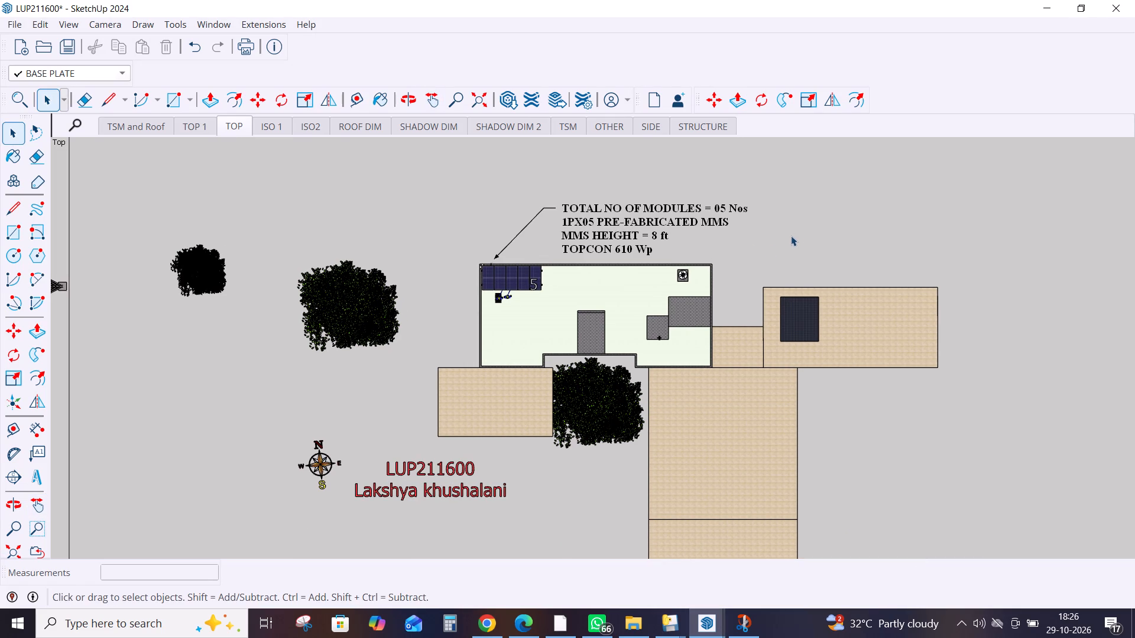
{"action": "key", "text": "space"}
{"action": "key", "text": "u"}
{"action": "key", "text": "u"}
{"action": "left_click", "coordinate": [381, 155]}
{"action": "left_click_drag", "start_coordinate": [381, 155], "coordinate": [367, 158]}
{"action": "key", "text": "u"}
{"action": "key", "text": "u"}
Bring up the file commands for the LUP211600 model.
{"action": "left_click", "coordinate": [18, 24]}
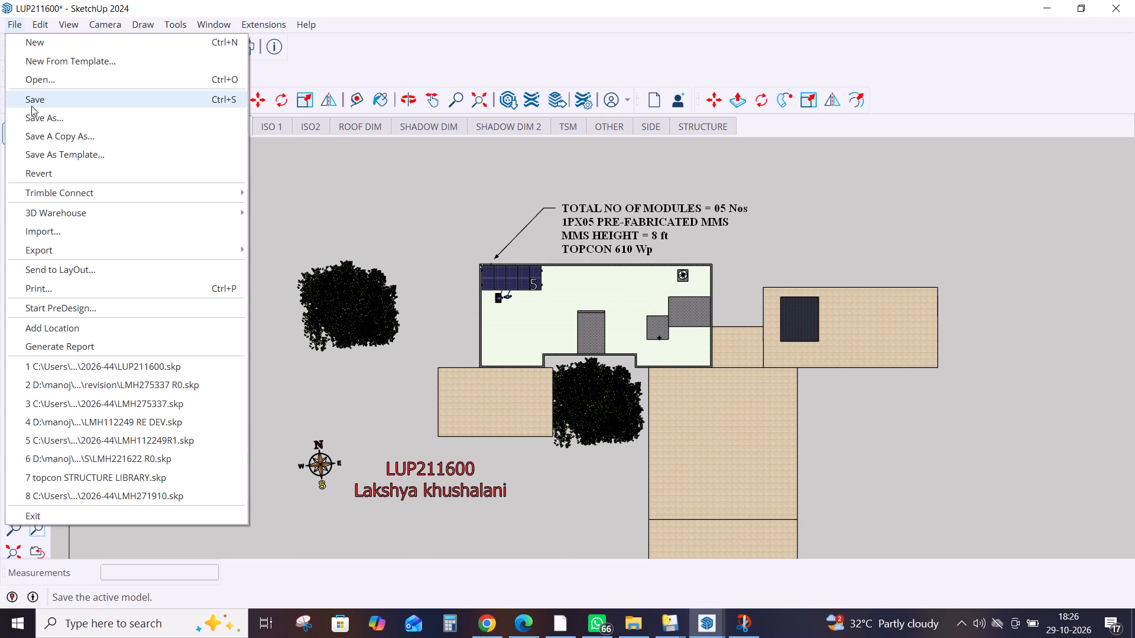
Start a Save As of the model and browse to the manoj > oct > 29_10_26 folder on drive D.
{"action": "double_click", "coordinate": [35, 124]}
{"action": "left_click", "coordinate": [41, 290]}
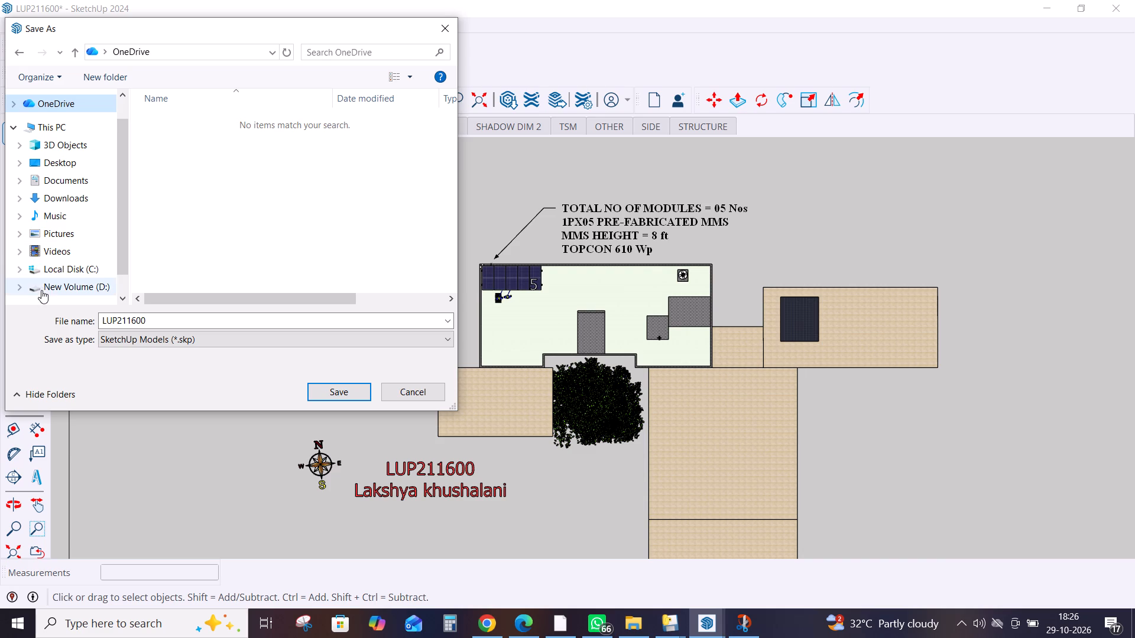
{"action": "double_click", "coordinate": [175, 189]}
{"action": "scroll", "coordinate": [206, 232], "scroll_direction": "down", "scroll_amount": 4}
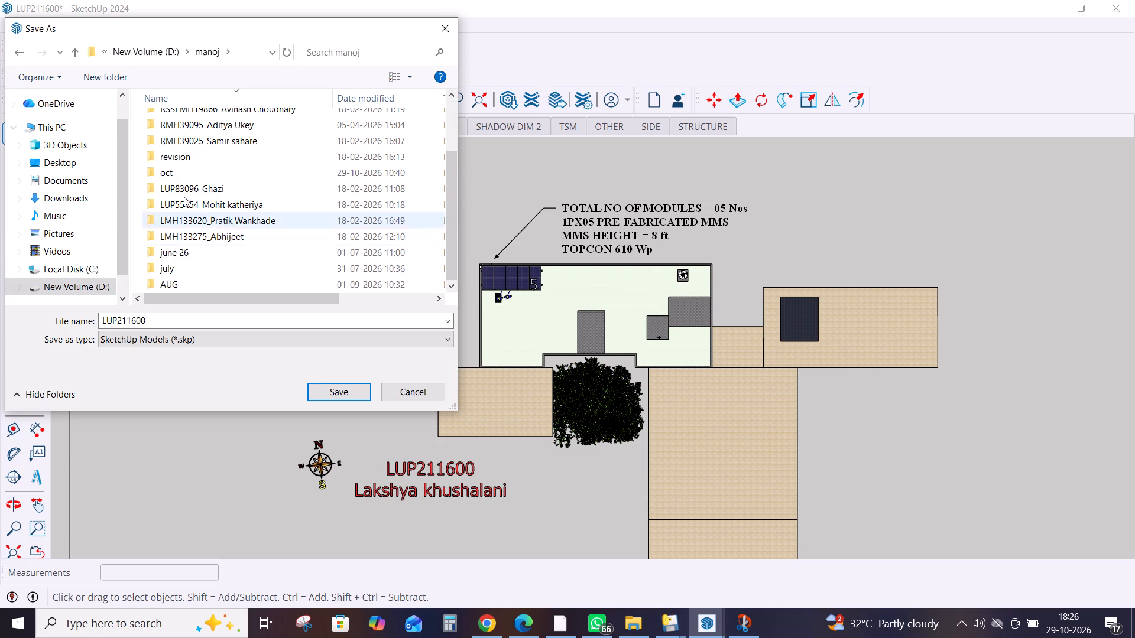
{"action": "left_click", "coordinate": [172, 171]}
{"action": "left_click_drag", "start_coordinate": [172, 171], "coordinate": [177, 171]}
{"action": "scroll", "coordinate": [222, 223], "scroll_direction": "down", "scroll_amount": 6}
{"action": "left_click", "coordinate": [179, 282]}
{"action": "left_click_drag", "start_coordinate": [179, 282], "coordinate": [187, 281]}
{"action": "left_click", "coordinate": [273, 258]}
{"action": "left_click", "coordinate": [269, 256]}
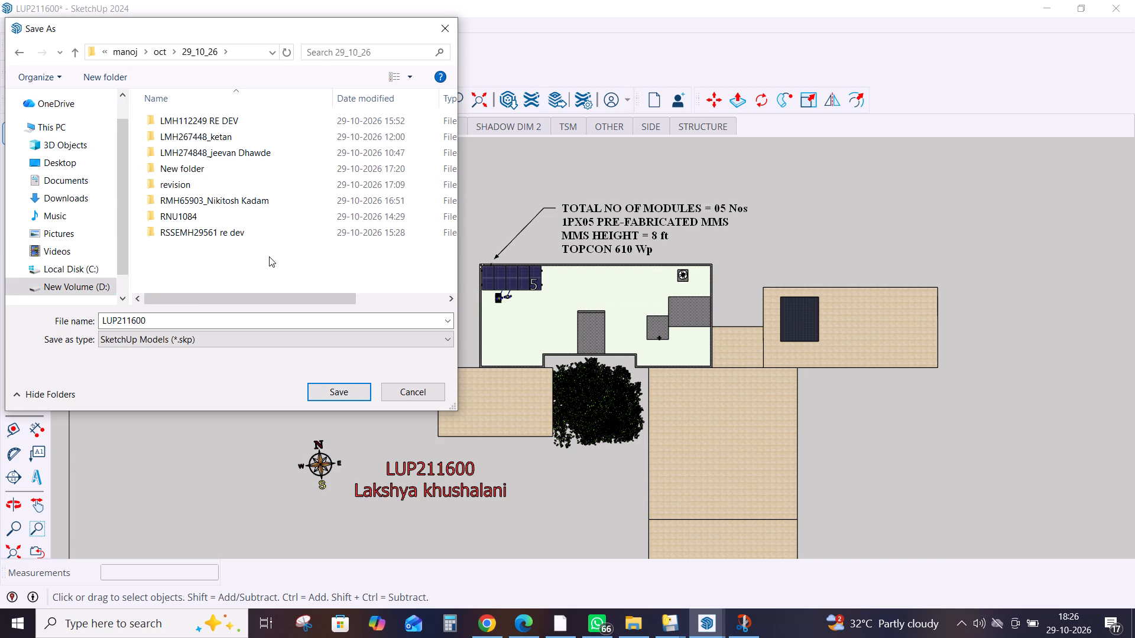
Create a folder named 7.30 inside 29_10_26 and open it.
{"action": "key", "text": "ctrl+shift+n"}
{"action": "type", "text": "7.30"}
{"action": "double_click", "coordinate": [219, 289]}
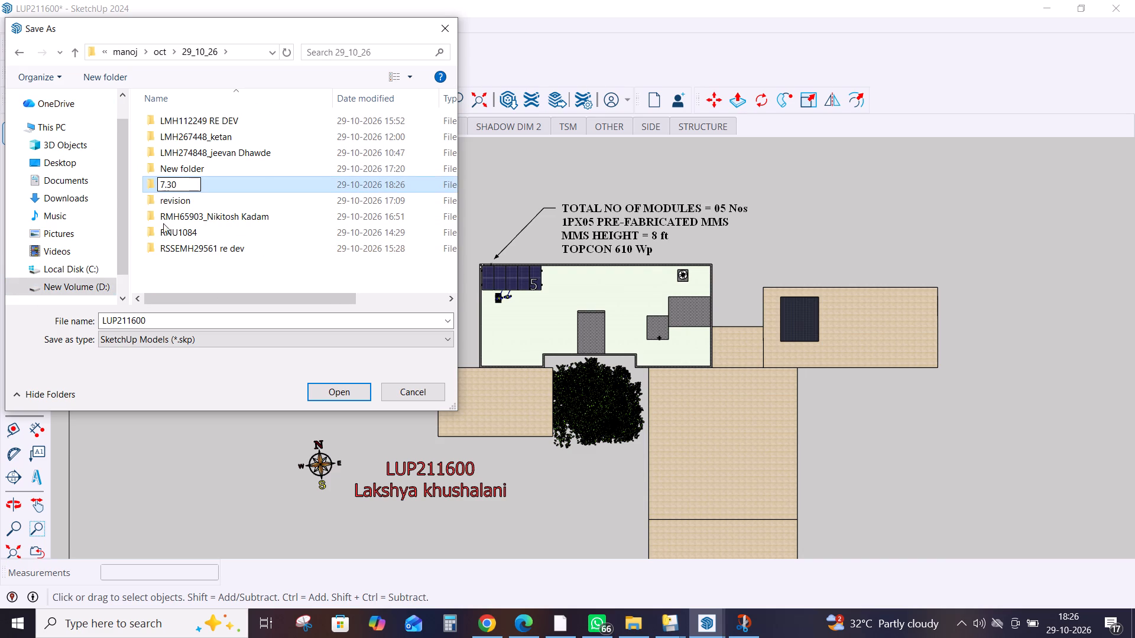
{"action": "double_click", "coordinate": [176, 118]}
{"action": "double_click", "coordinate": [232, 188]}
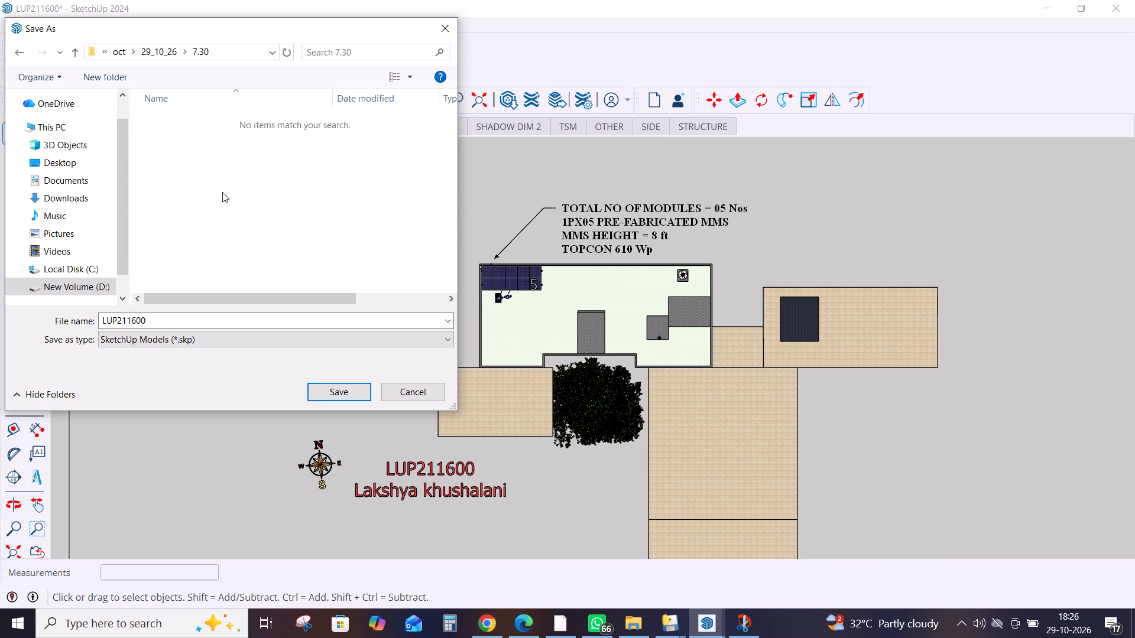
Create a subfolder named 1 inside the 7.30 folder, dismissing the chat notifications.
{"action": "key", "text": "ctrl+shift+m"}
{"action": "key", "text": "ctrl+shift+n"}
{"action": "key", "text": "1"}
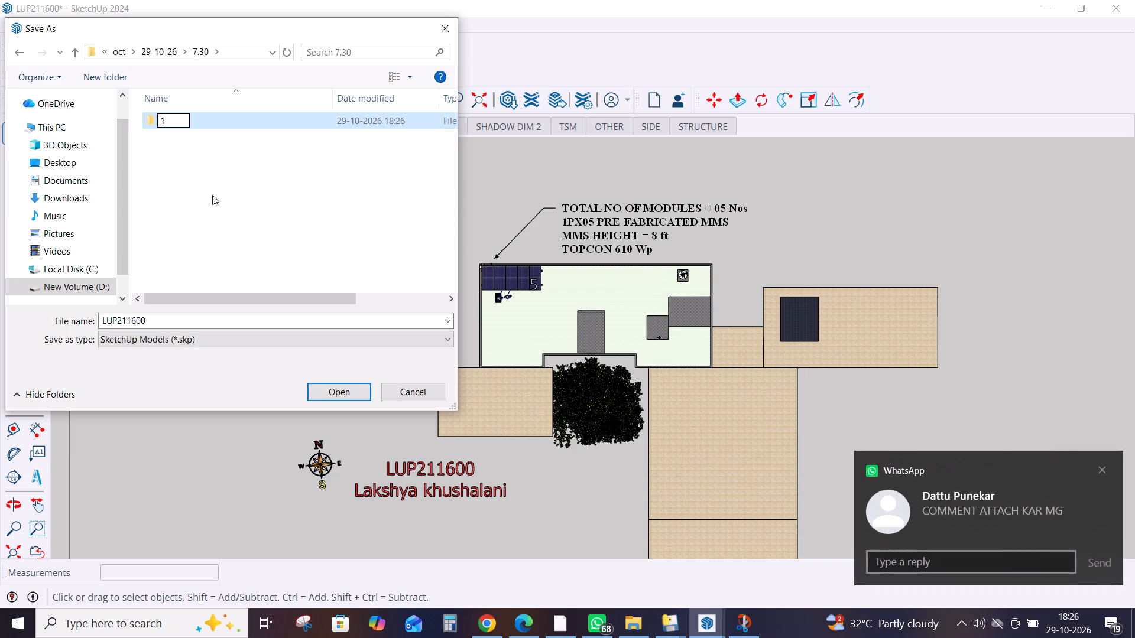
{"action": "triple_click", "coordinate": [214, 217]}
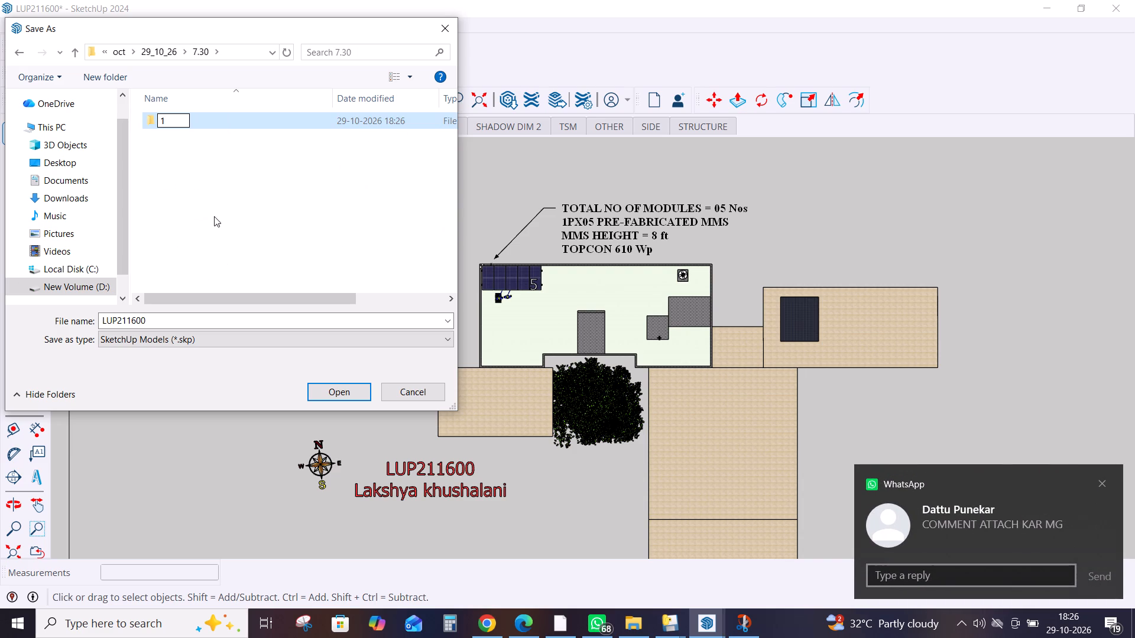
{"action": "left_click_drag", "start_coordinate": [211, 206], "coordinate": [219, 208]}
{"action": "left_click_drag", "start_coordinate": [997, 525], "coordinate": [1134, 524]}
{"action": "left_click", "coordinate": [152, 183]}
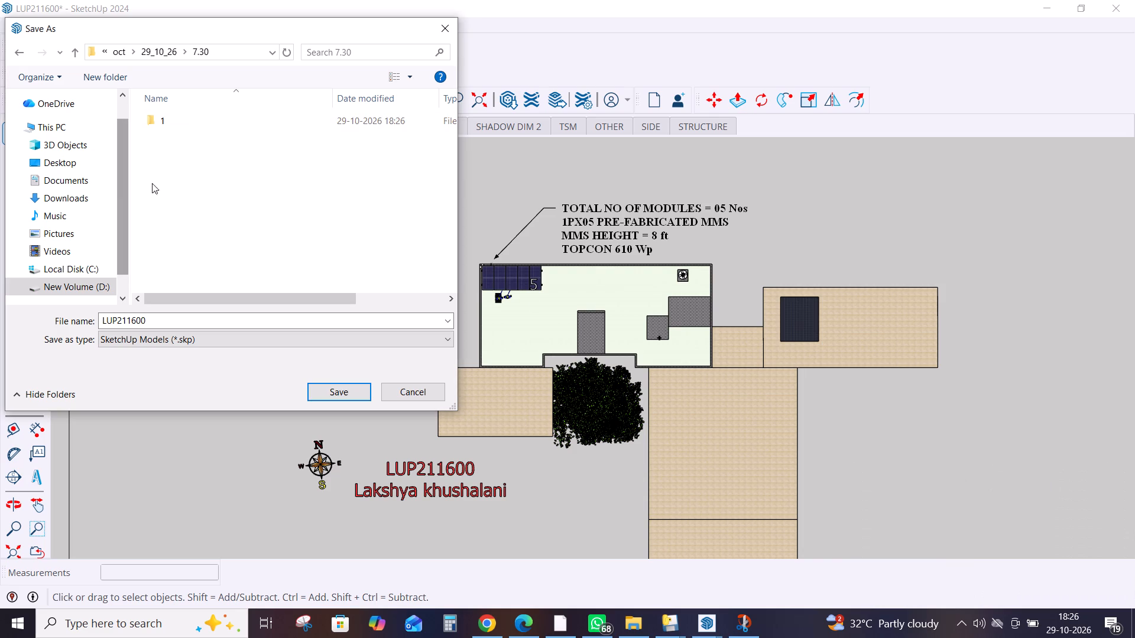
{"action": "triple_click", "coordinate": [173, 170]}
{"action": "left_click_drag", "start_coordinate": [173, 169], "coordinate": [193, 172]}
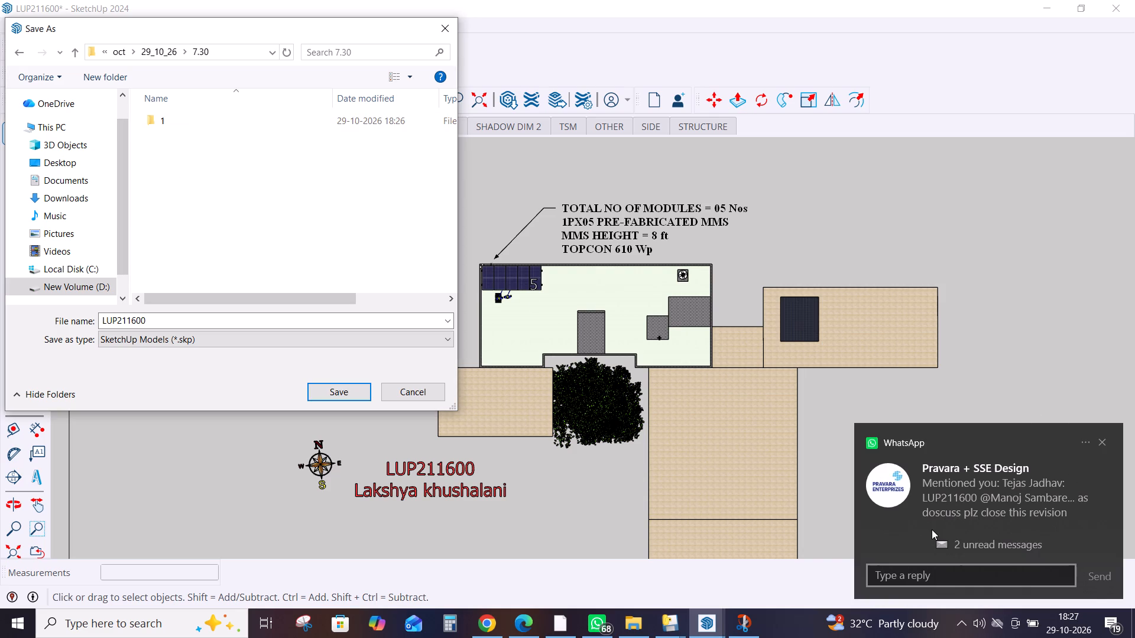
{"action": "left_click_drag", "start_coordinate": [932, 529], "coordinate": [1079, 509]}
Save the model as LUP211600 in SketchUp Models (*.skp) format inside folder 1.
{"action": "left_click", "coordinate": [245, 179]}
{"action": "left_click_drag", "start_coordinate": [227, 168], "coordinate": [213, 163]}
{"action": "double_click", "coordinate": [176, 126]}
{"action": "left_click", "coordinate": [219, 197]}
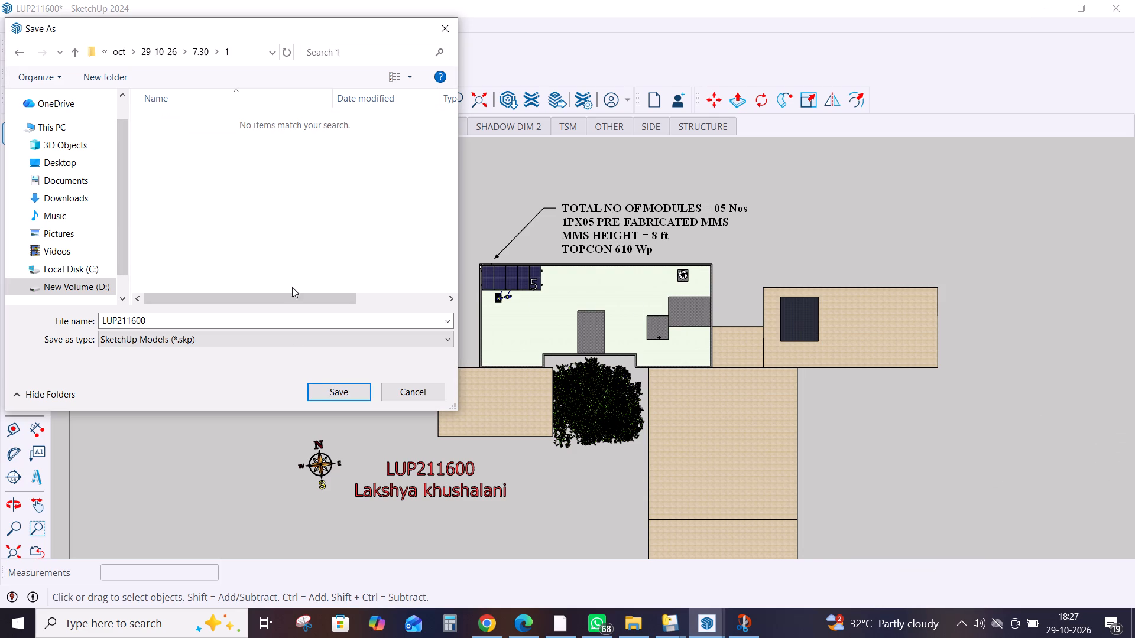
{"action": "left_click", "coordinate": [323, 388]}
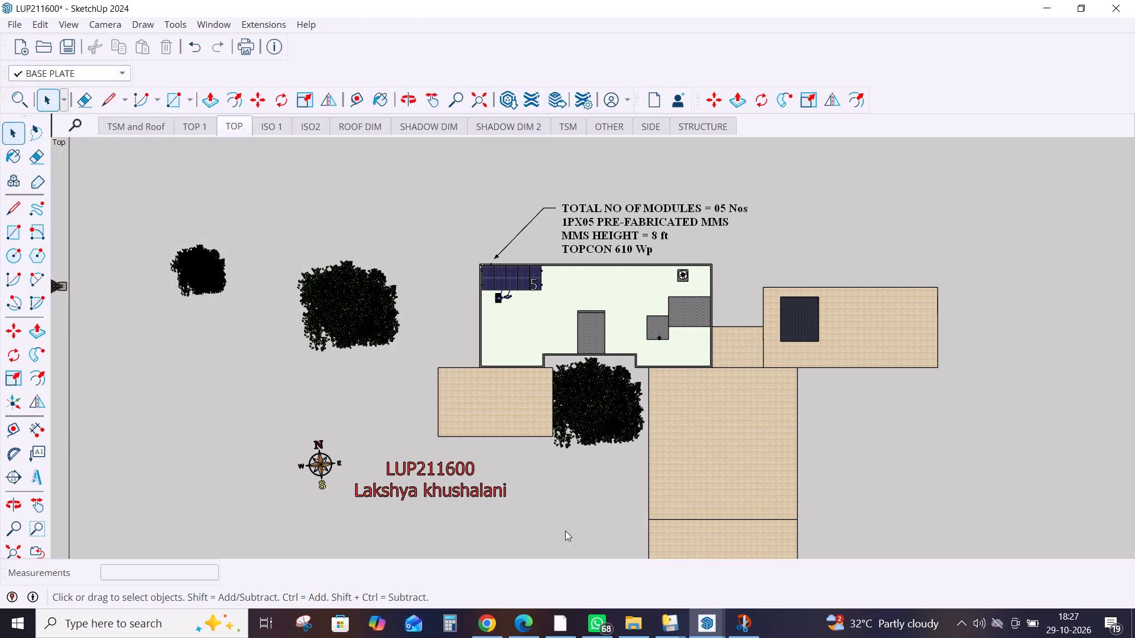
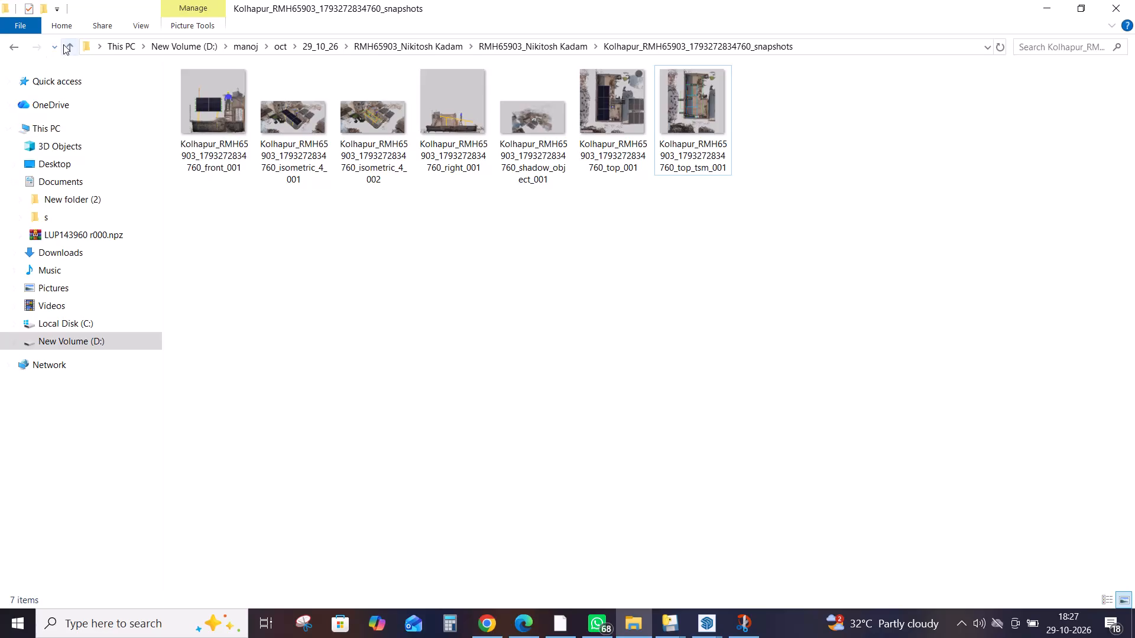
Go back up to the 29_10_26 folder and open folder 1 inside its 7.30 subfolder.
{"action": "left_click_drag", "start_coordinate": [332, 373], "coordinate": [329, 368]}
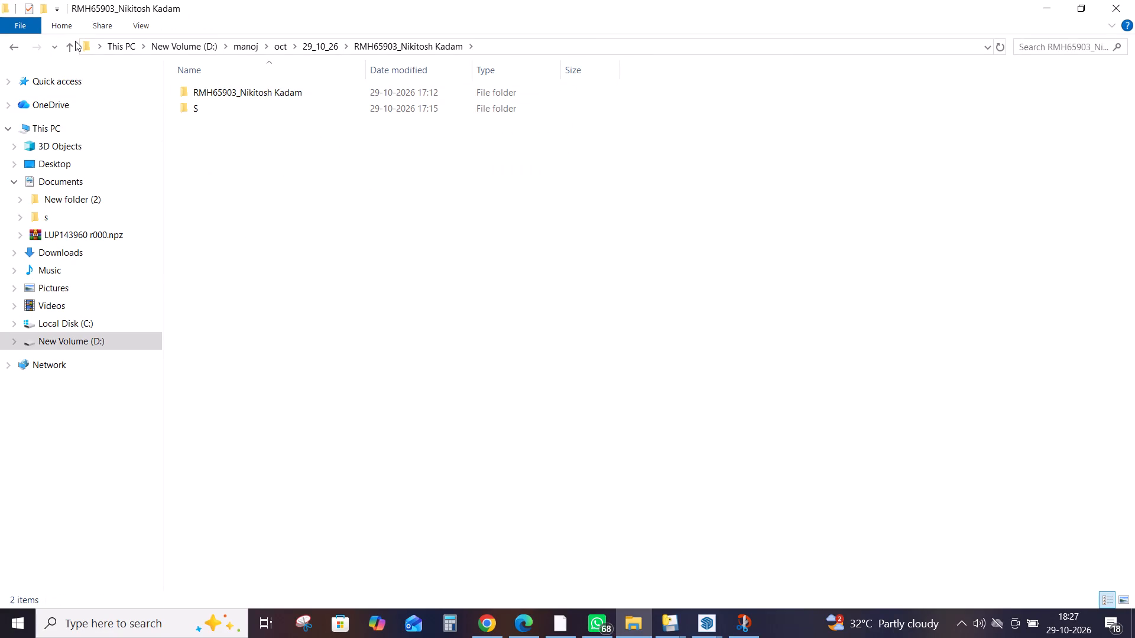
{"action": "left_click", "coordinate": [74, 44]}
{"action": "left_click", "coordinate": [392, 399]}
{"action": "double_click", "coordinate": [219, 87]}
{"action": "left_click", "coordinate": [374, 331]}
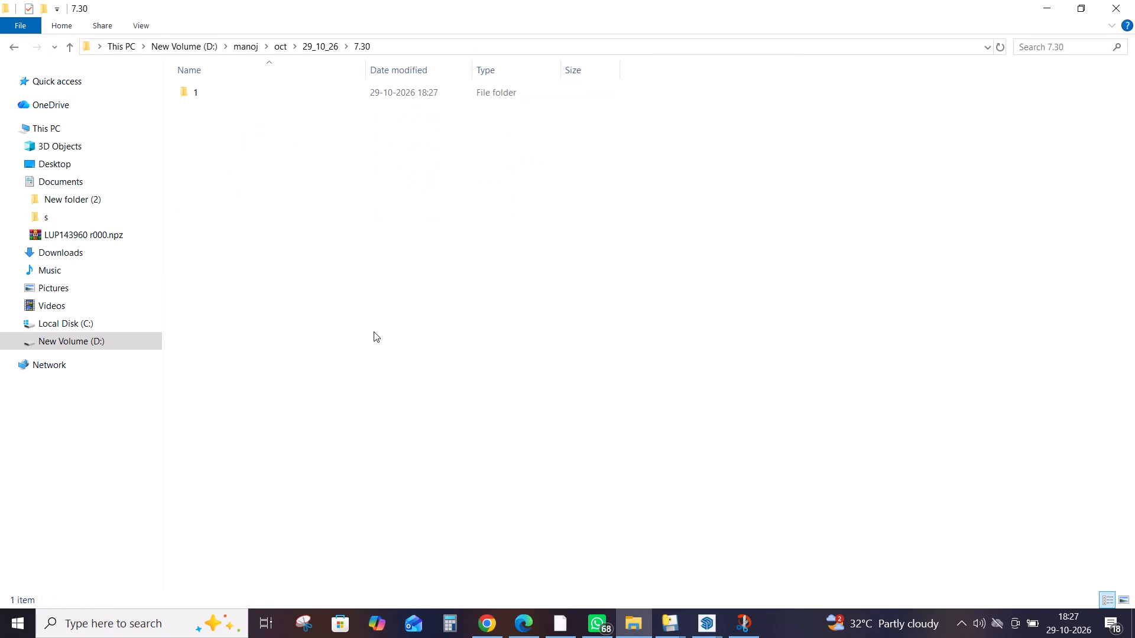
{"action": "left_click_drag", "start_coordinate": [303, 285], "coordinate": [290, 269]}
{"action": "double_click", "coordinate": [219, 100]}
{"action": "left_click", "coordinate": [322, 286]}
Cut the LUP211600 SketchUp file from folder 1 to move it elsewhere.
{"action": "left_click", "coordinate": [228, 90]}
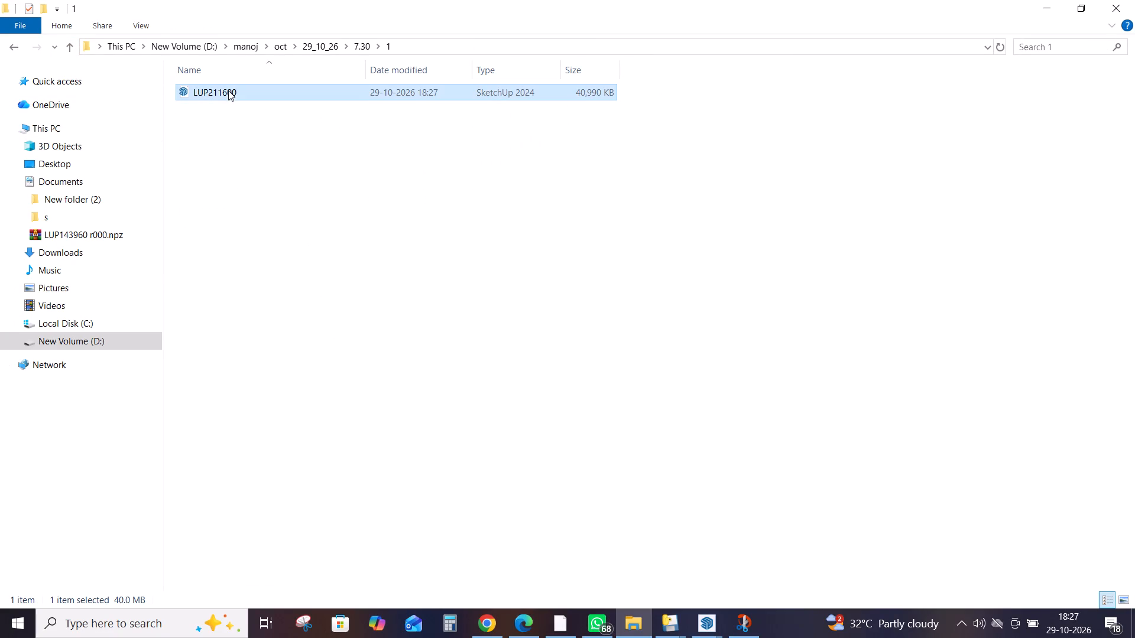
{"action": "key", "text": "ctrl+x"}
{"action": "left_click_drag", "start_coordinate": [532, 320], "coordinate": [537, 328]}
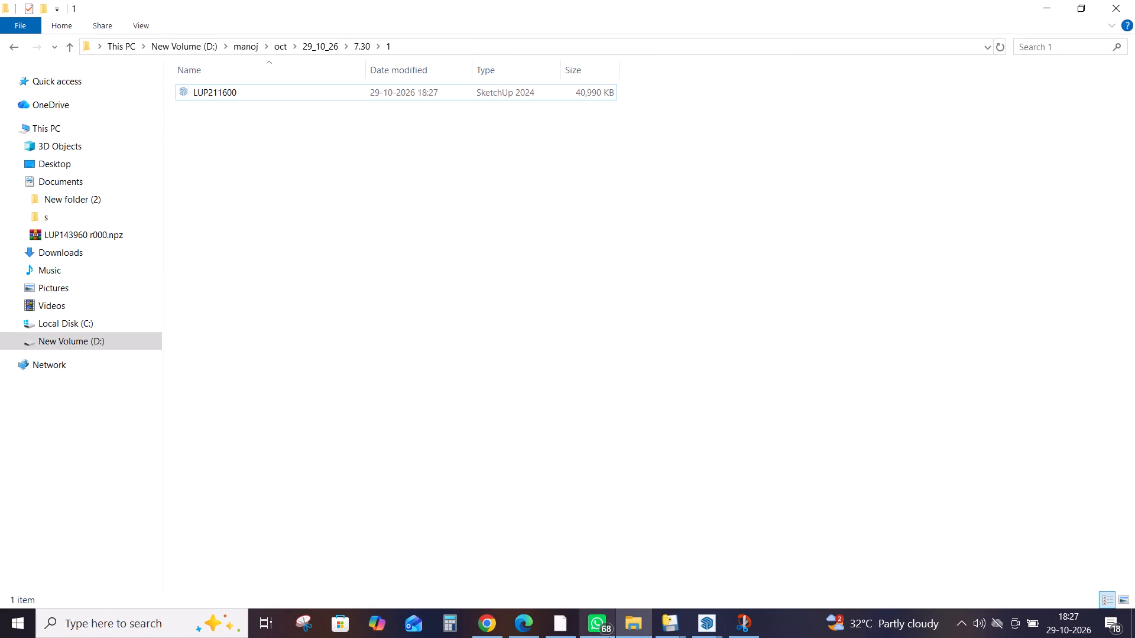
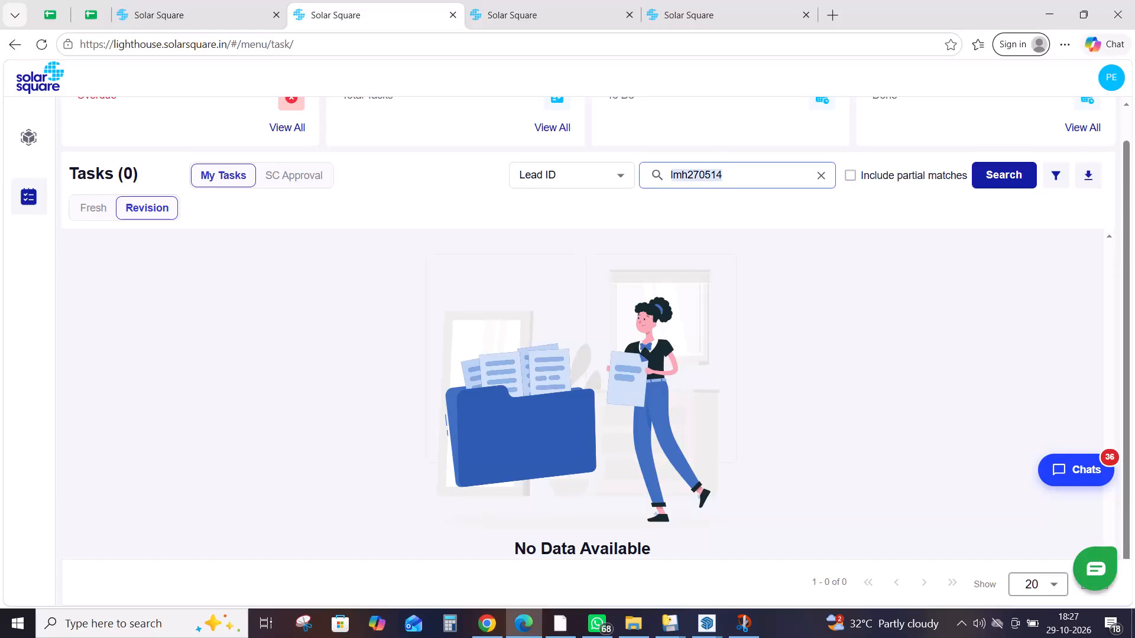
{"action": "key", "text": "ctrl+v"}
{"action": "key", "text": "Return"}
{"action": "key", "text": "BackSpace"}
{"action": "key", "text": "Return"}
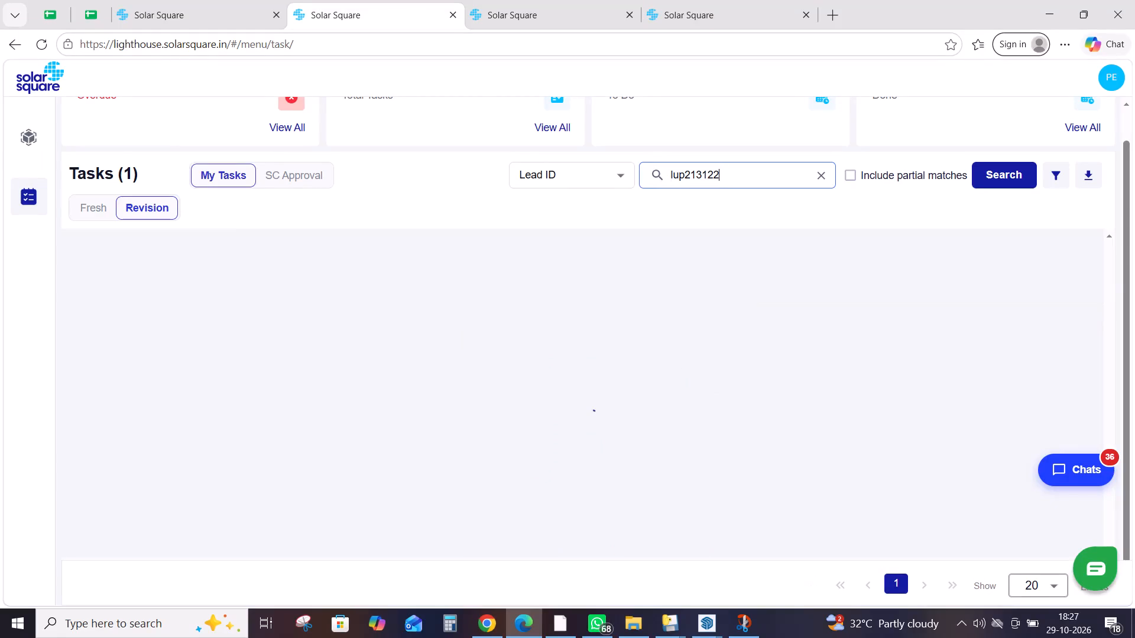
{"action": "left_click", "coordinate": [634, 390]}
{"action": "left_click", "coordinate": [714, 278]}
{"action": "left_click", "coordinate": [876, 69]}
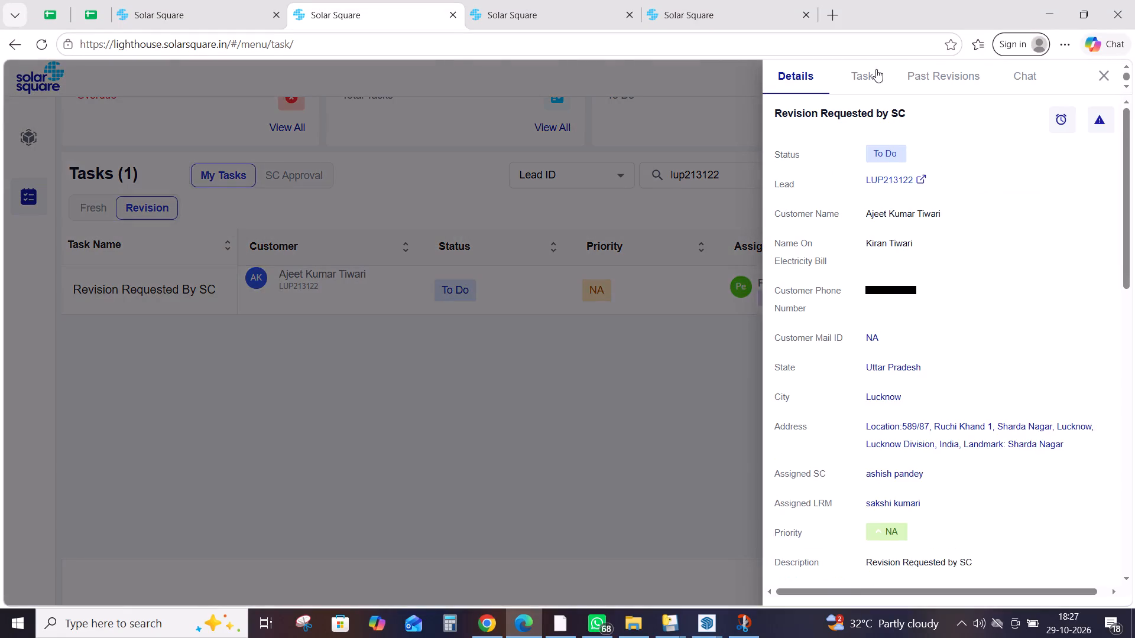
{"action": "left_click", "coordinate": [895, 357]}
{"action": "left_click", "coordinate": [836, 341]}
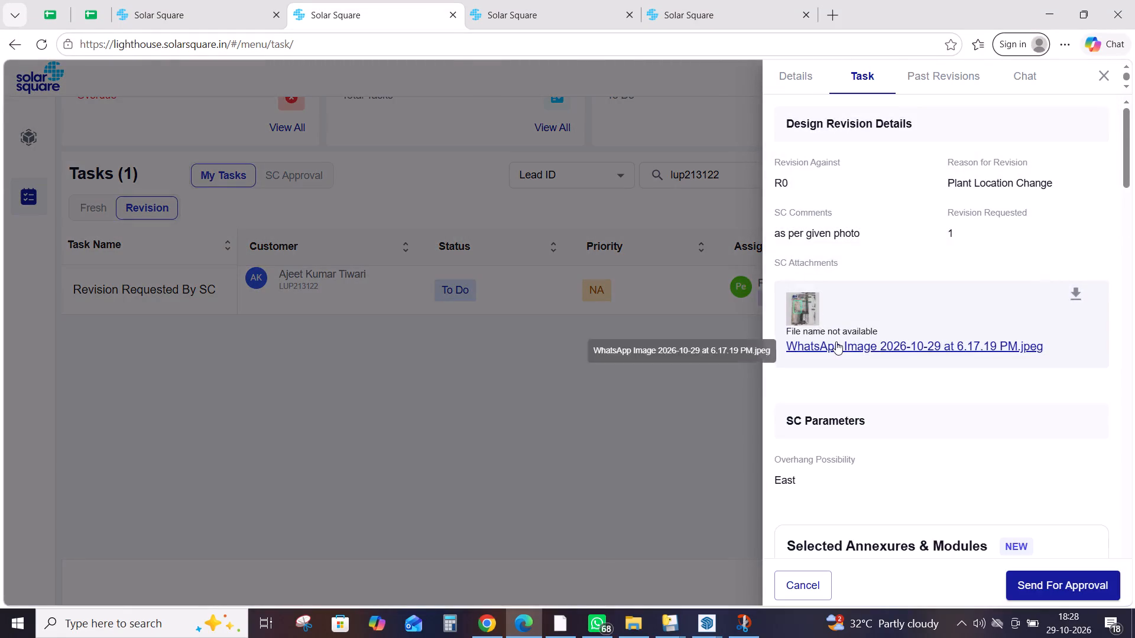
{"action": "scroll", "coordinate": [621, 359], "scroll_direction": "down", "scroll_amount": 2}
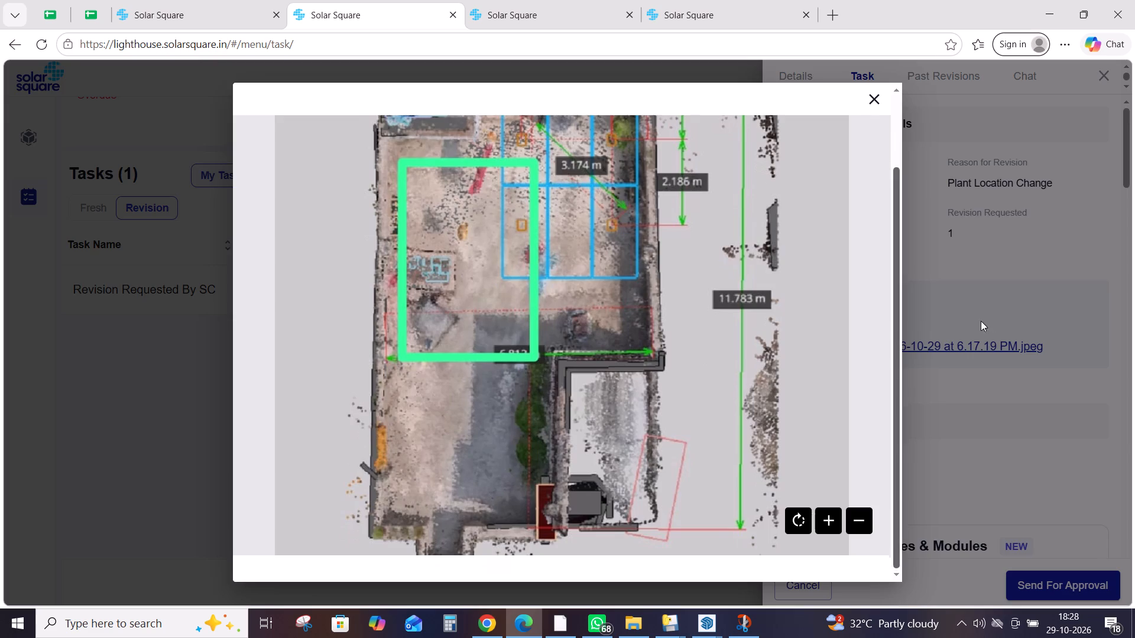
{"action": "left_click", "coordinate": [995, 318]}
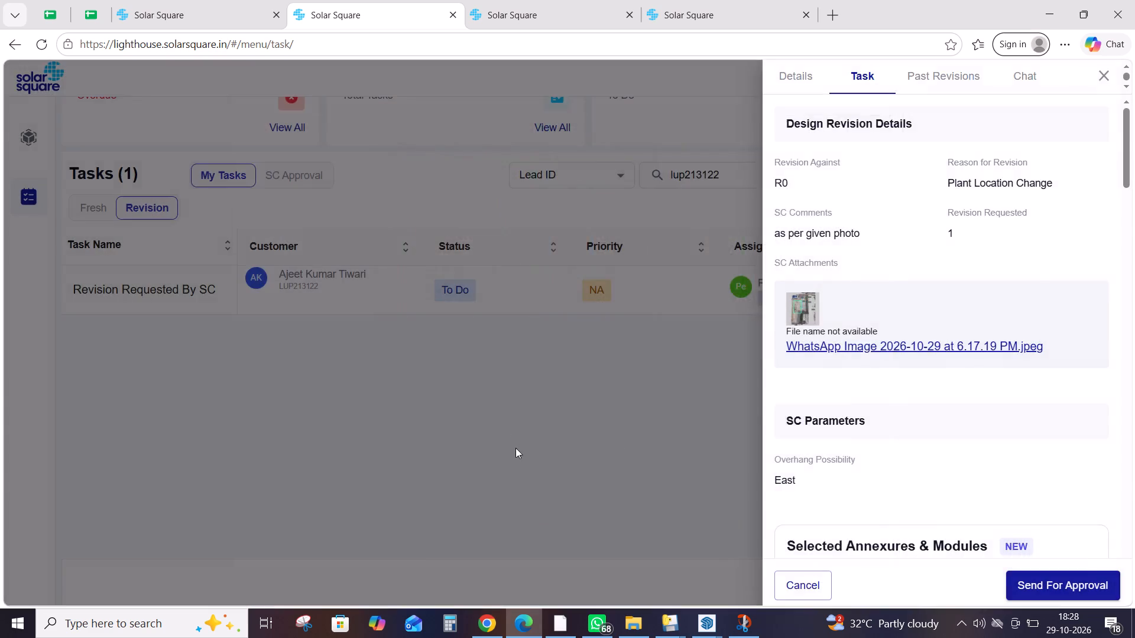
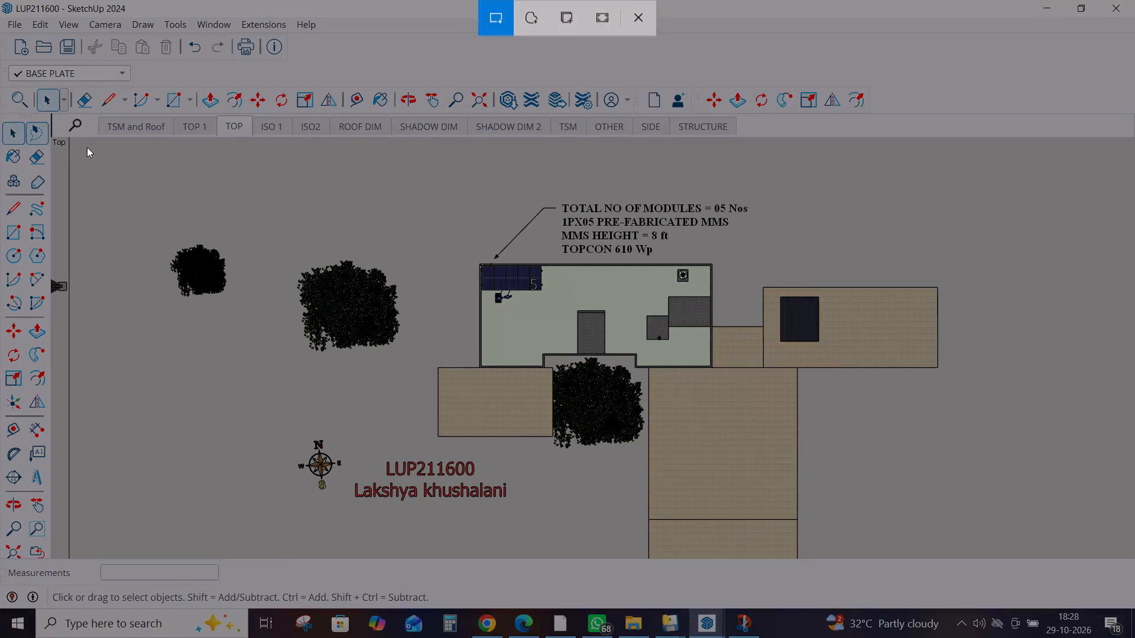
Capture a screen snip of the LUP211600 top view and save it as a PNG in Downloads.
{"action": "left_click_drag", "start_coordinate": [81, 146], "coordinate": [1050, 564]}
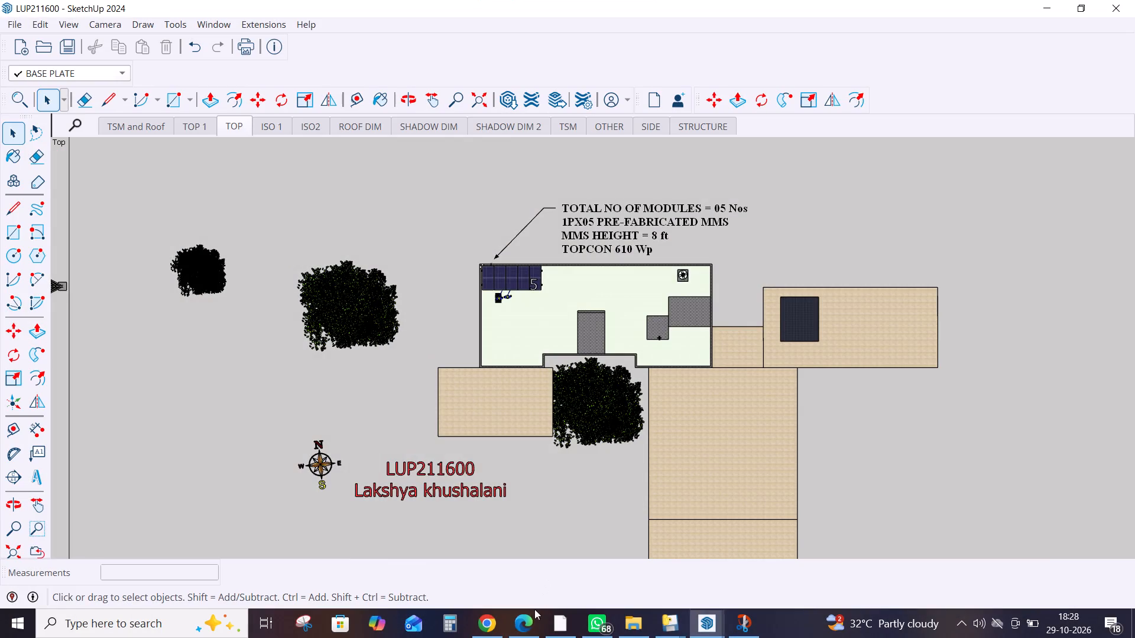
{"action": "left_click", "coordinate": [982, 475]}
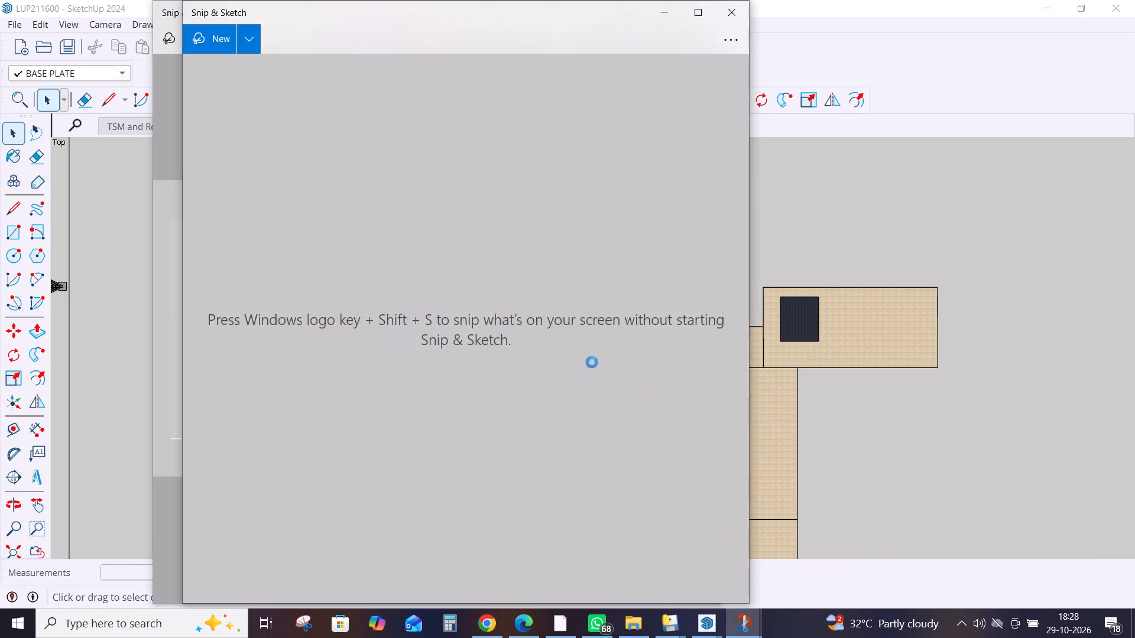
{"action": "key", "text": "ctrl+s"}
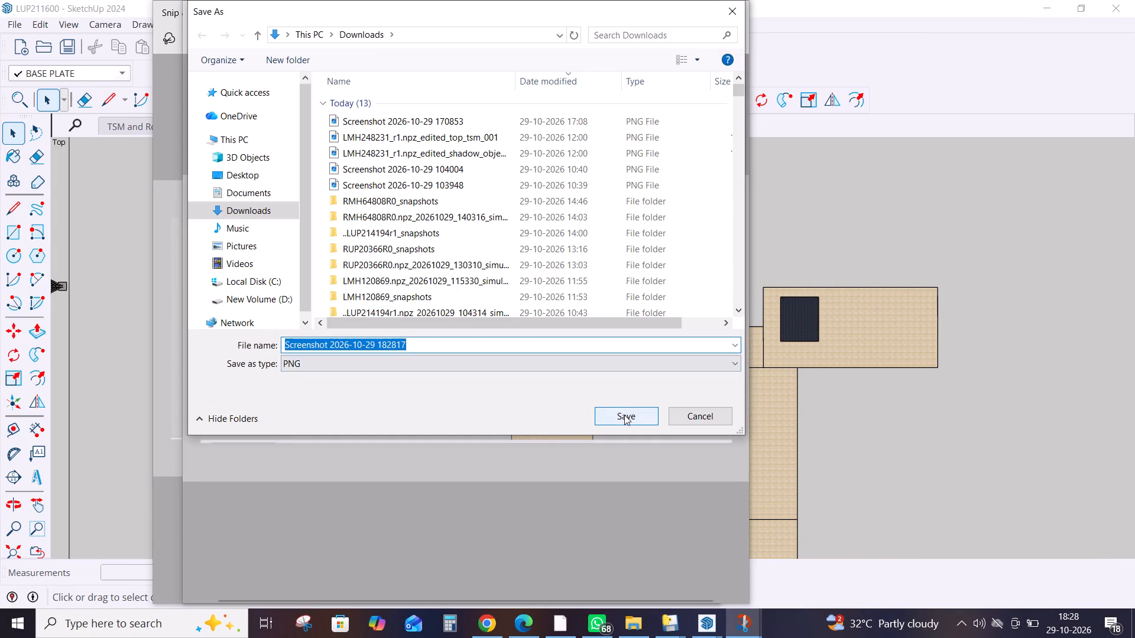
{"action": "left_click", "coordinate": [625, 414]}
{"action": "left_click", "coordinate": [515, 621]}
{"action": "left_click", "coordinate": [682, 0]}
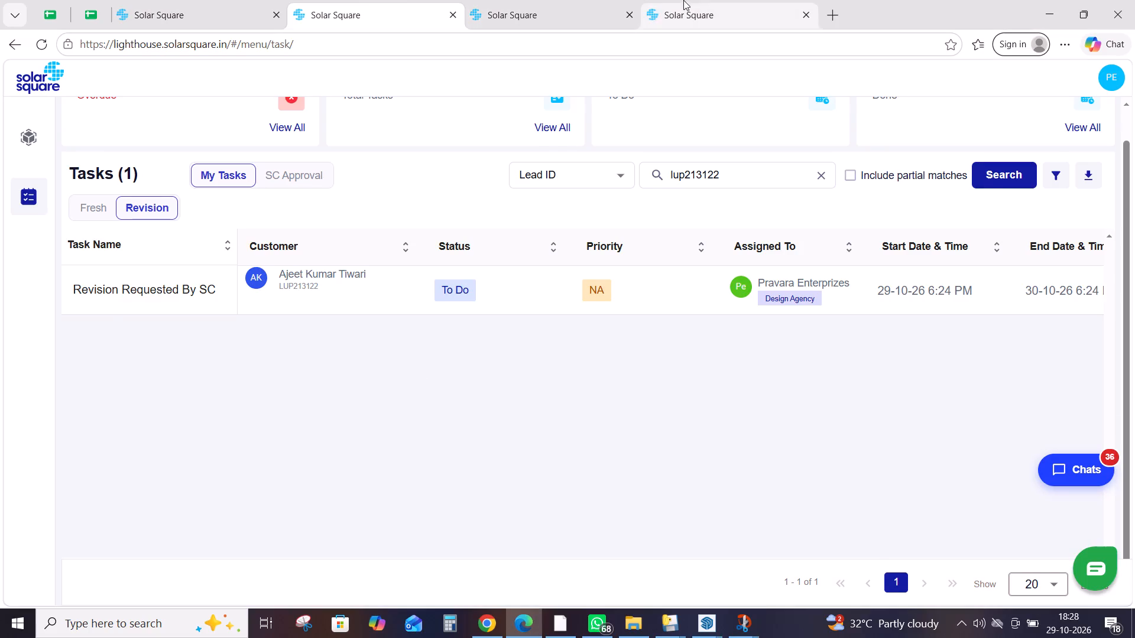
{"action": "left_click_drag", "start_coordinate": [685, 435], "coordinate": [679, 409]}
{"action": "left_click", "coordinate": [672, 322]}
{"action": "left_click", "coordinate": [1025, 72]}
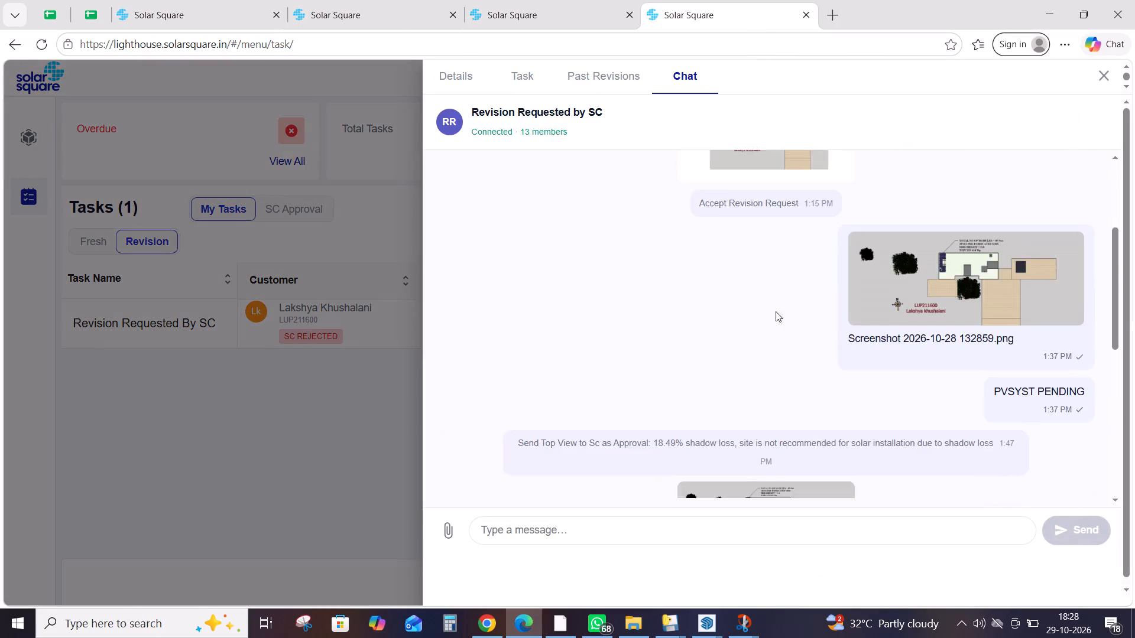
{"action": "scroll", "coordinate": [598, 443], "scroll_direction": "down", "scroll_amount": 16}
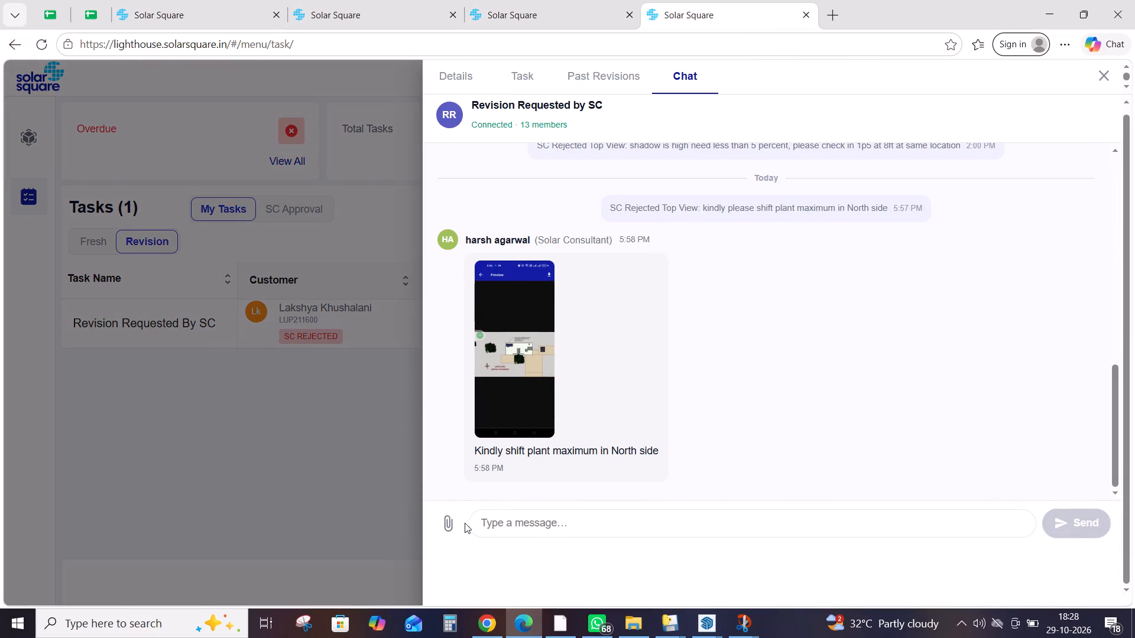
{"action": "left_click", "coordinate": [460, 523]}
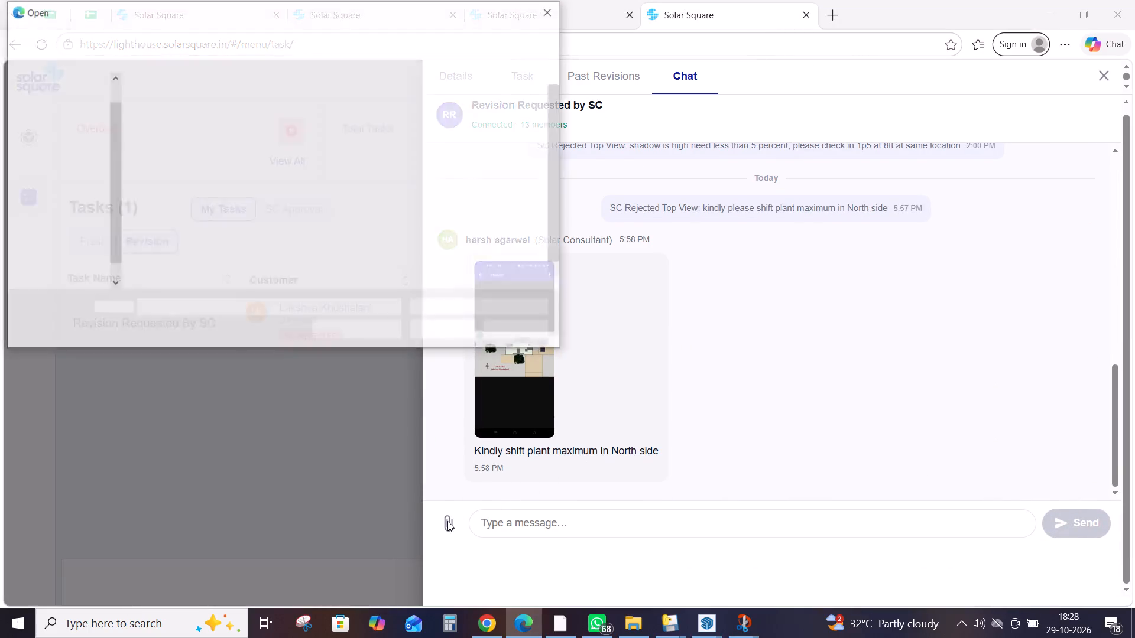
{"action": "left_click", "coordinate": [70, 183]}
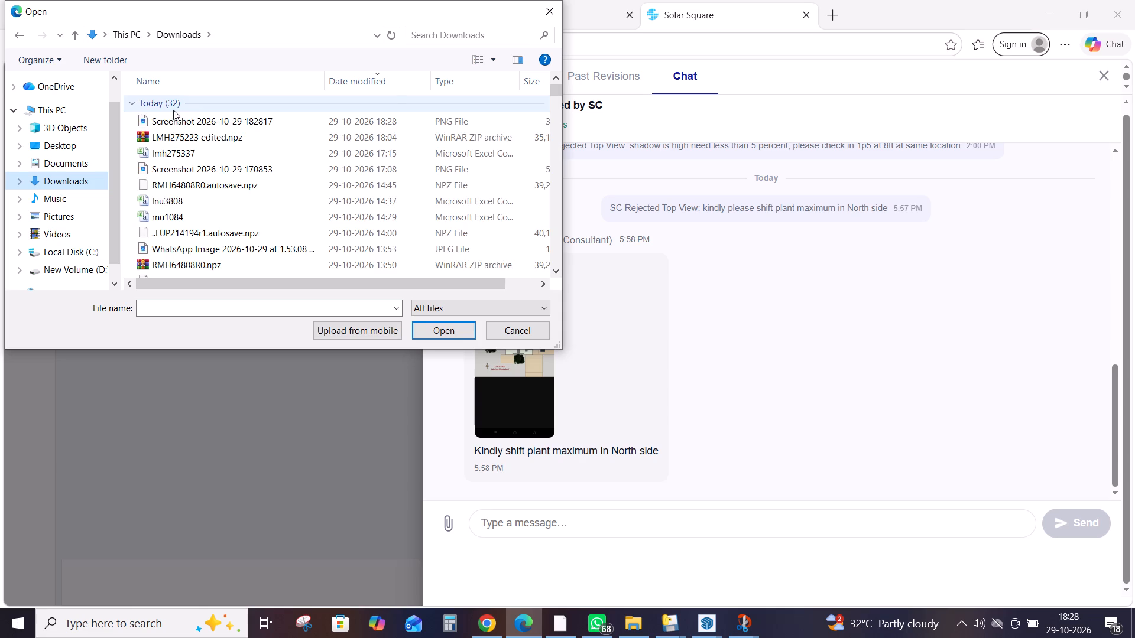
{"action": "double_click", "coordinate": [167, 117]}
Send the message "pvsyst pending" in the LUP211600 revision chat.
{"action": "scroll", "coordinate": [911, 383], "scroll_direction": "down", "scroll_amount": 3}
{"action": "scroll", "coordinate": [836, 408], "scroll_direction": "down", "scroll_amount": 5}
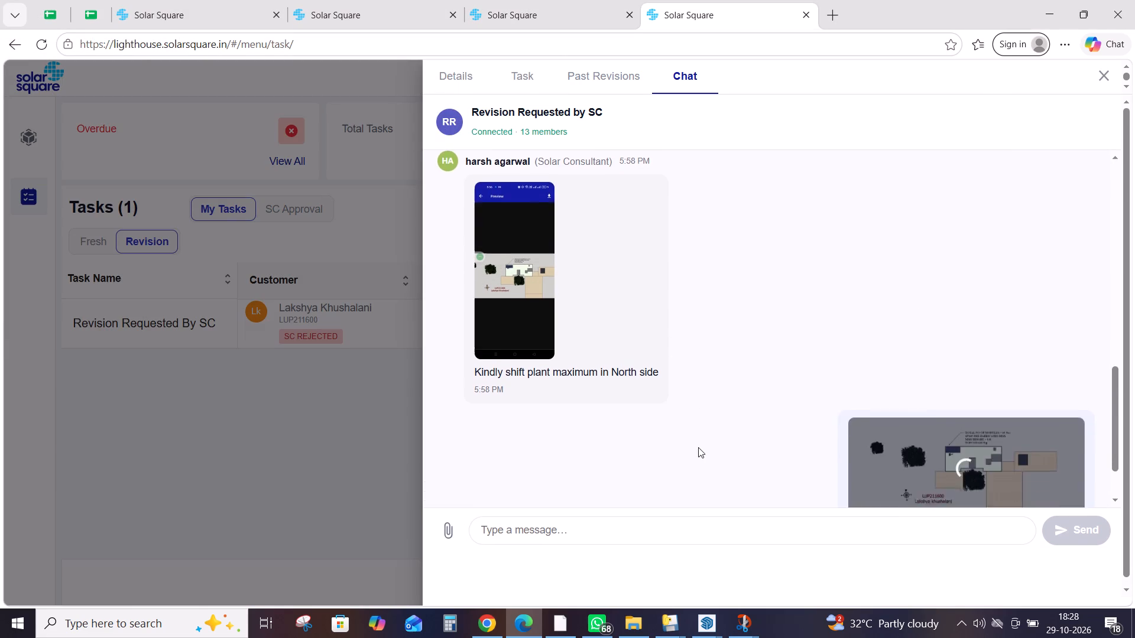
{"action": "scroll", "coordinate": [722, 460], "scroll_direction": "down", "scroll_amount": 4}
{"action": "left_click", "coordinate": [599, 519]}
{"action": "type", "text": "pvsyst o"}
{"action": "key", "text": "BackSpace"}
{"action": "type", "text": "pending"}
{"action": "key", "text": "space"}
{"action": "key", "text": "Return"}
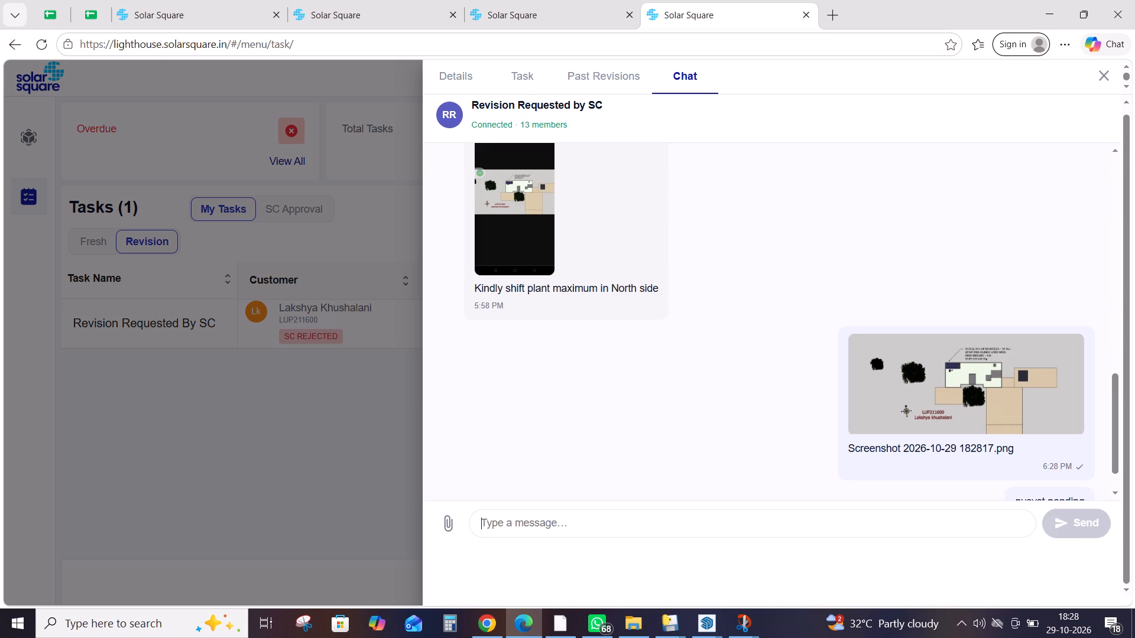
Send the message "shift max overhang at north side" in the LUP211600 revision chat.
{"action": "type", "text": "shuft"}
{"action": "key", "text": "BackSpace"}
{"action": "key", "text": "BackSpace"}
{"action": "key", "text": "BackSpace"}
{"action": "type", "text": "ift"}
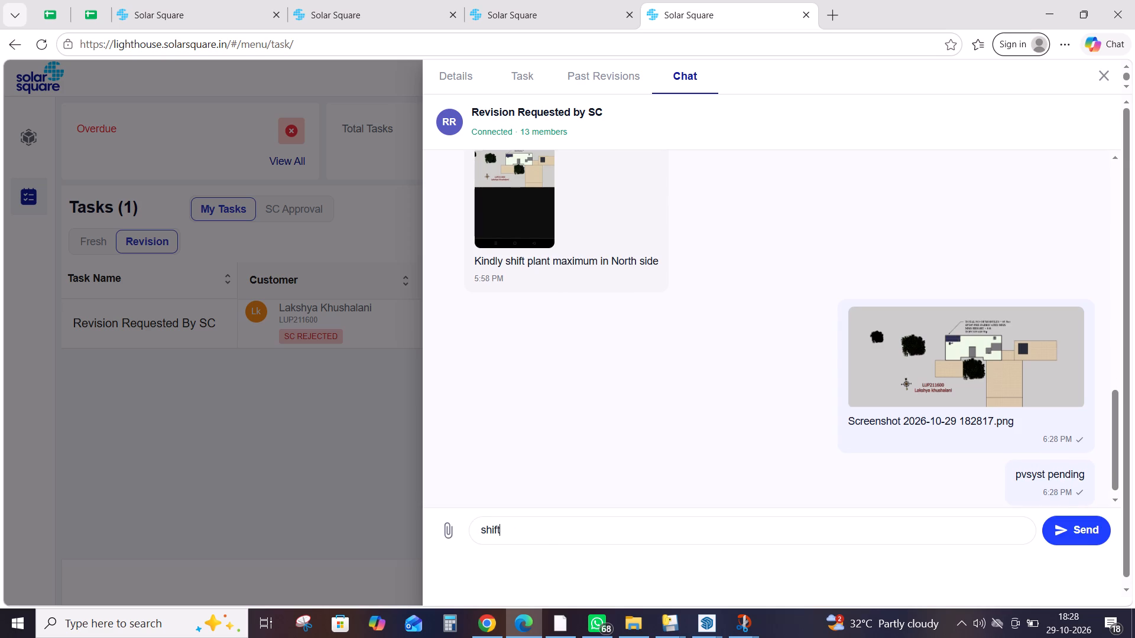
{"action": "key", "text": "space"}
{"action": "type", "text": "max ovrhnag"}
{"action": "key", "text": "space"}
{"action": "type", "text": "at north sode"}
{"action": "key", "text": "BackSpace"}
{"action": "key", "text": "BackSpace"}
{"action": "key", "text": "BackSpace"}
{"action": "type", "text": "ide"}
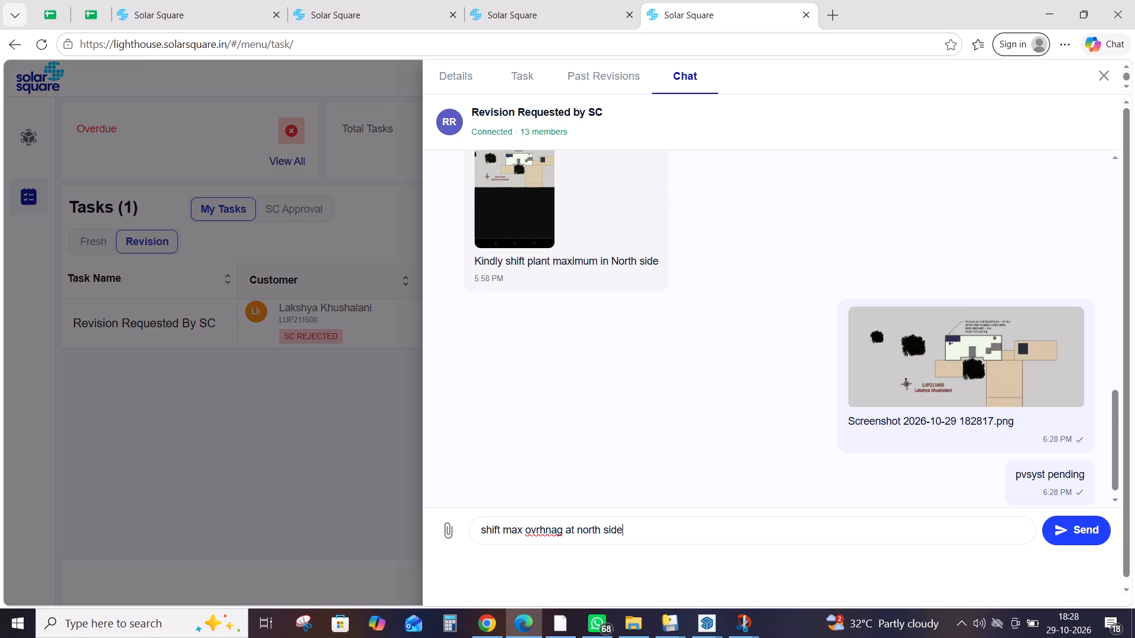
{"action": "key", "text": "space"}
{"action": "key", "text": "Left"}
{"action": "key", "text": "Left"}
{"action": "key", "text": "Left"}
{"action": "key", "text": "Left"}
{"action": "key", "text": "Left"}
{"action": "key", "text": "Left"}
{"action": "key", "text": "Left"}
{"action": "key", "text": "Left"}
{"action": "key", "text": "Left"}
{"action": "key", "text": "Left"}
{"action": "key", "text": "Left"}
{"action": "key", "text": "Left"}
{"action": "key", "text": "Left"}
{"action": "key", "text": "Left"}
{"action": "key", "text": "Left"}
{"action": "key", "text": "Left"}
{"action": "key", "text": "Left"}
{"action": "key", "text": "Left"}
{"action": "key", "text": "Left"}
{"action": "left_click", "coordinate": [562, 530]}
{"action": "key", "text": "BackSpace"}
{"action": "key", "text": "BackSpace"}
{"action": "key", "text": "BackSpace"}
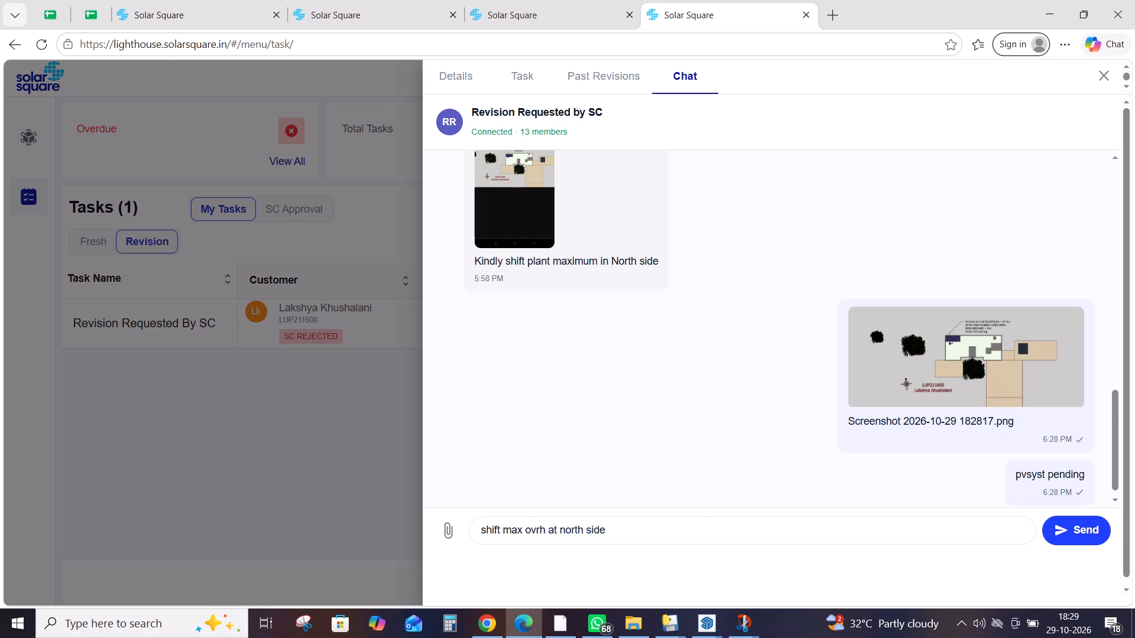
{"action": "key", "text": "BackSpace"}
{"action": "key", "text": "BackSpace"}
{"action": "type", "text": "erja"}
{"action": "key", "text": "BackSpace"}
{"action": "key", "text": "BackSpace"}
{"action": "type", "text": "hang"}
{"action": "key", "text": "space"}
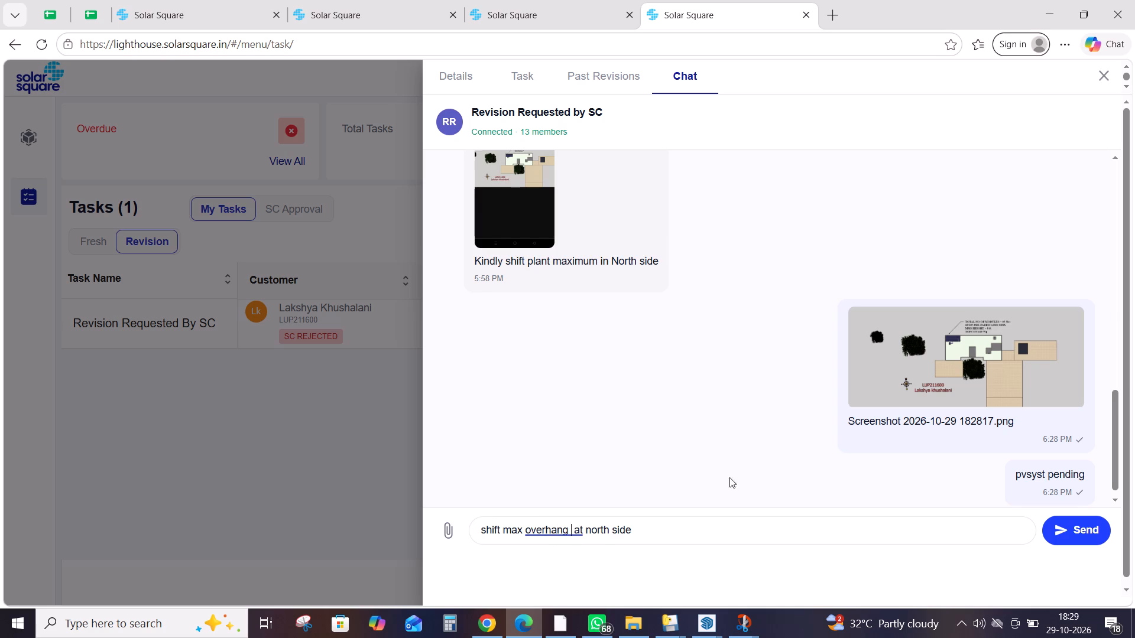
{"action": "left_click", "coordinate": [683, 532]}
{"action": "left_click", "coordinate": [679, 535]}
{"action": "key", "text": "Return"}
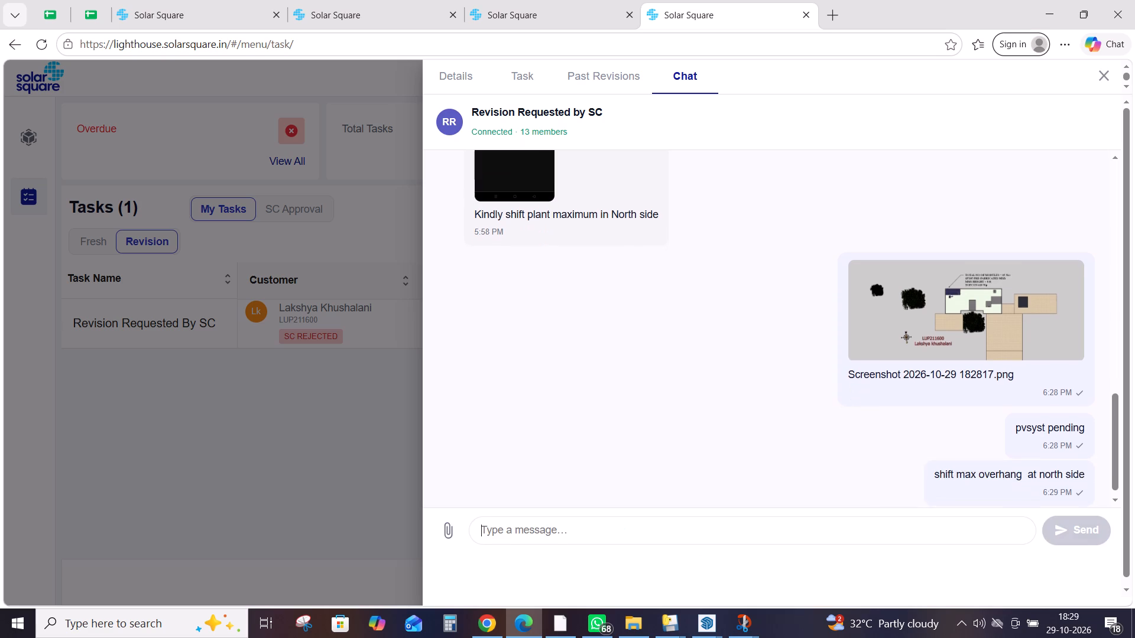
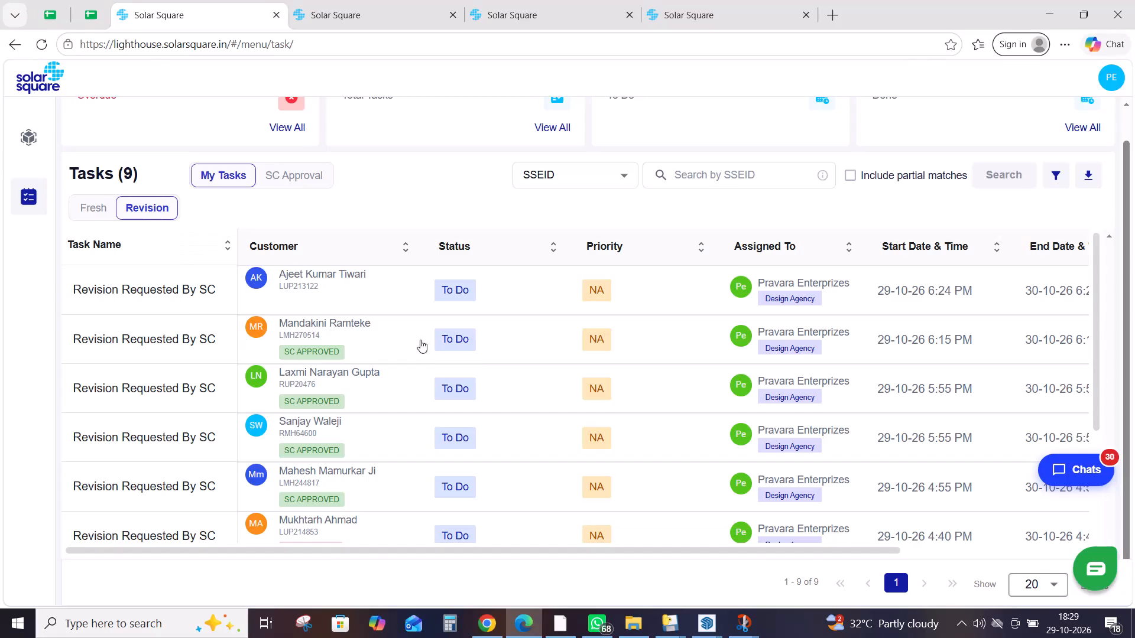
Look through the Revision list under My Tasks for the pending requests made by the SC.
{"action": "scroll", "coordinate": [424, 369], "scroll_direction": "down", "scroll_amount": 17}
{"action": "scroll", "coordinate": [467, 511], "scroll_direction": "up", "scroll_amount": 6}
{"action": "scroll", "coordinate": [439, 438], "scroll_direction": "down", "scroll_amount": 6}
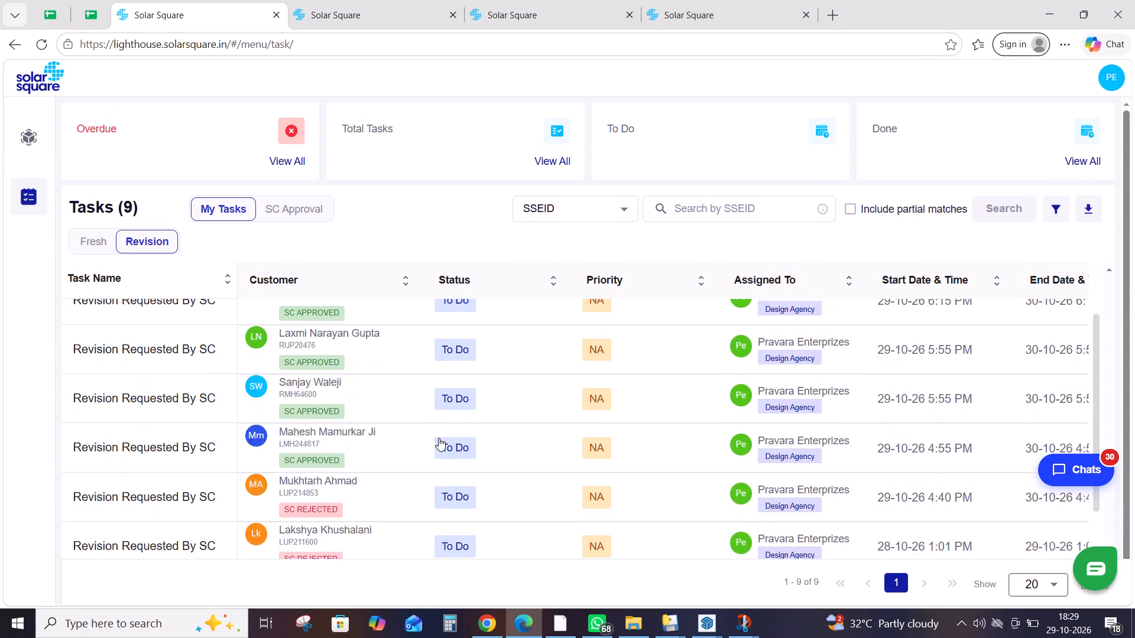
{"action": "scroll", "coordinate": [439, 438], "scroll_direction": "up", "scroll_amount": 4}
{"action": "double_click", "coordinate": [129, 237]}
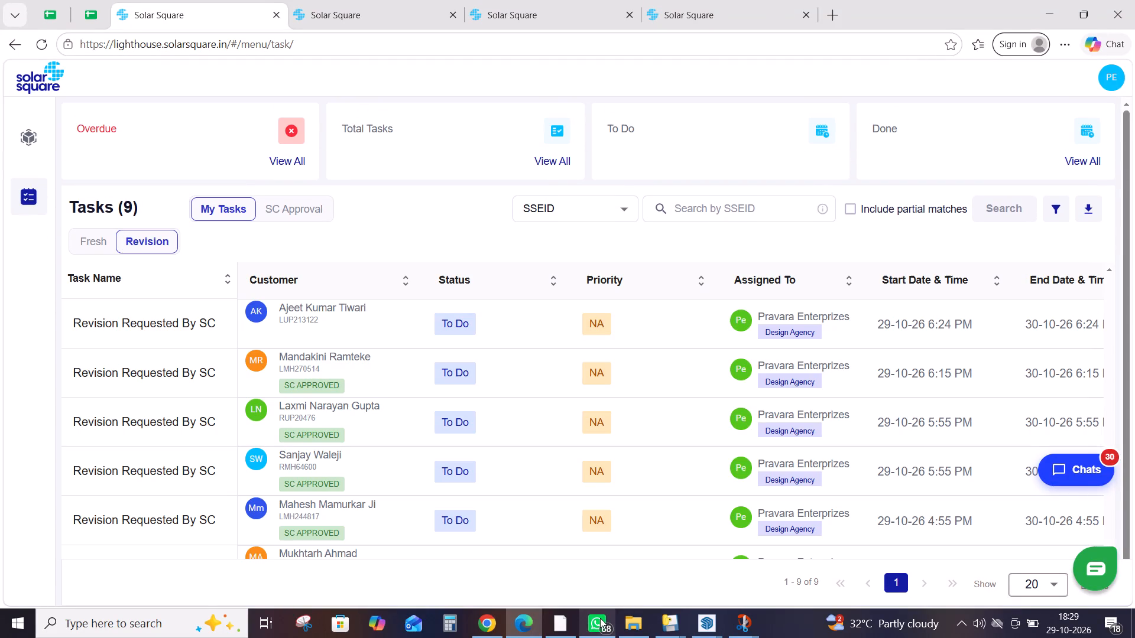
{"action": "left_click", "coordinate": [146, 241]}
{"action": "left_click", "coordinate": [146, 241]}
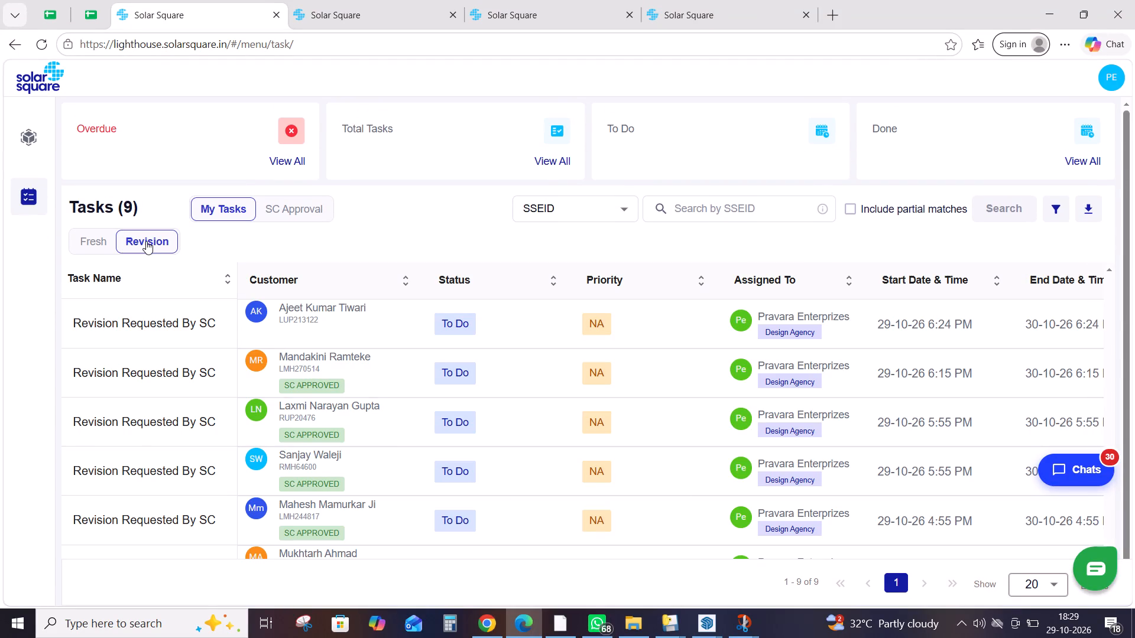
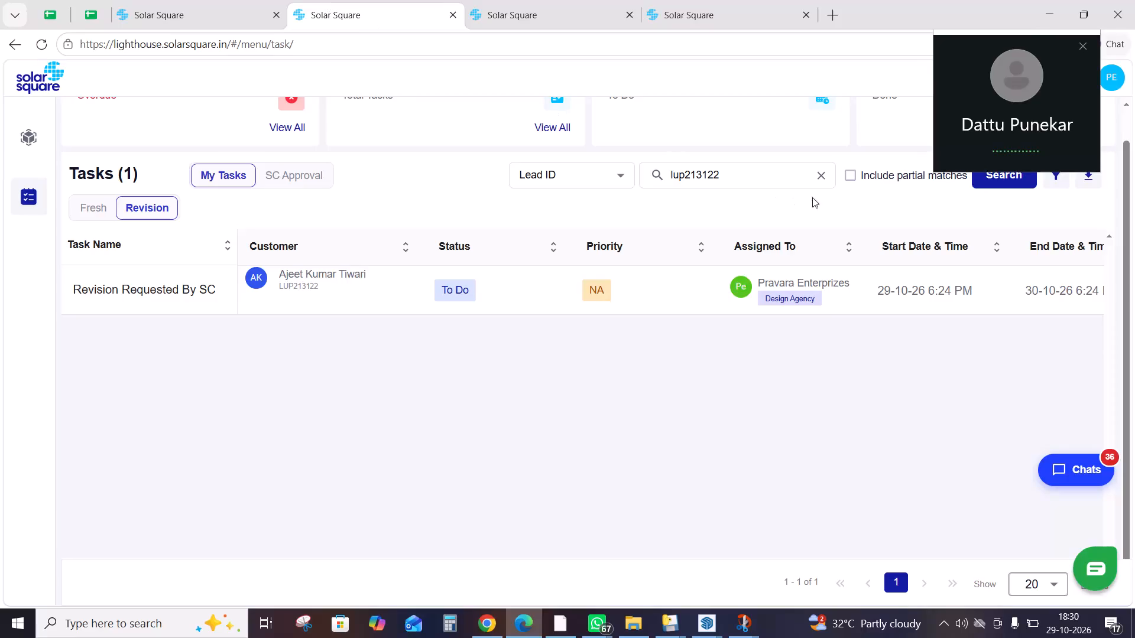
{"action": "double_click", "coordinate": [754, 174]}
{"action": "key", "text": "ctrl+v"}
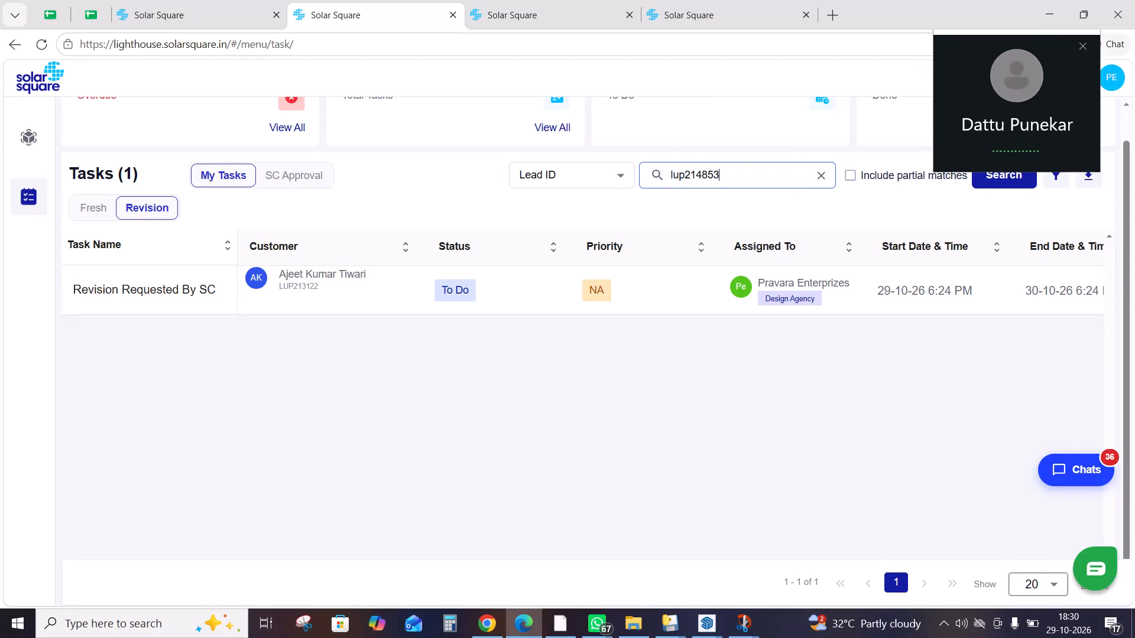
{"action": "key", "text": "Return"}
{"action": "left_click", "coordinate": [677, 434]}
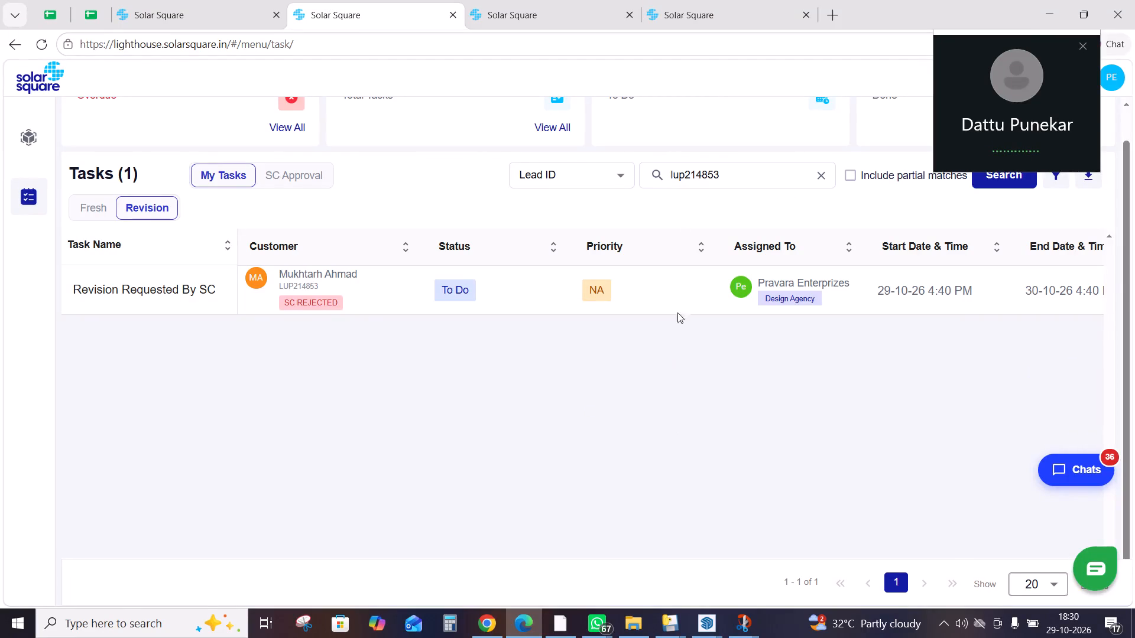
{"action": "left_click", "coordinate": [681, 294]}
{"action": "left_click", "coordinate": [871, 71]}
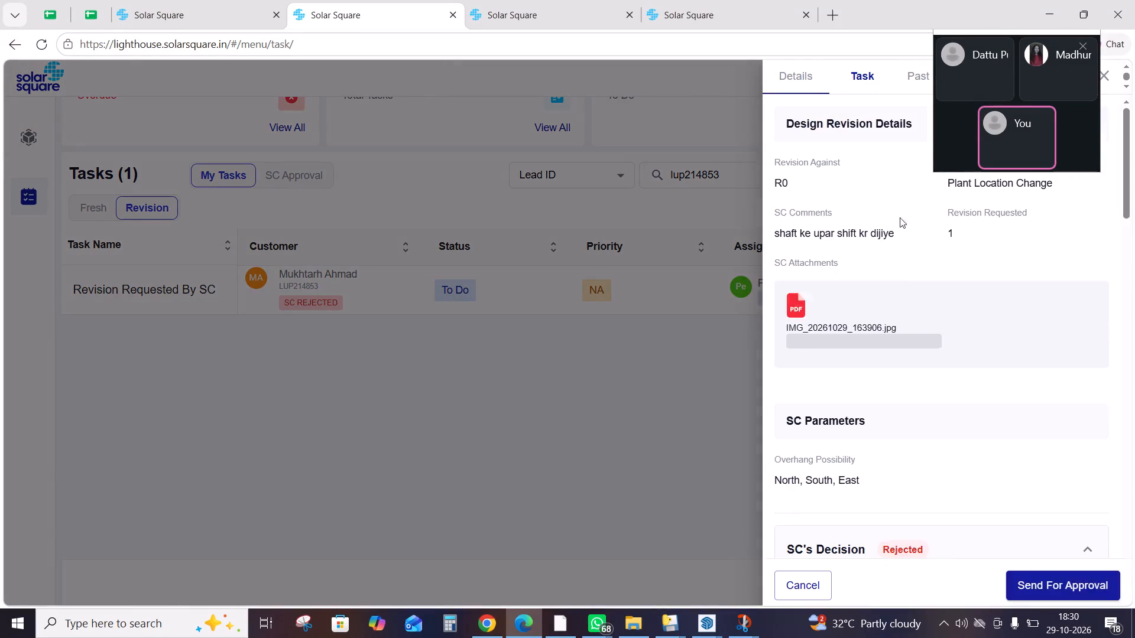
{"action": "left_click", "coordinate": [845, 347]}
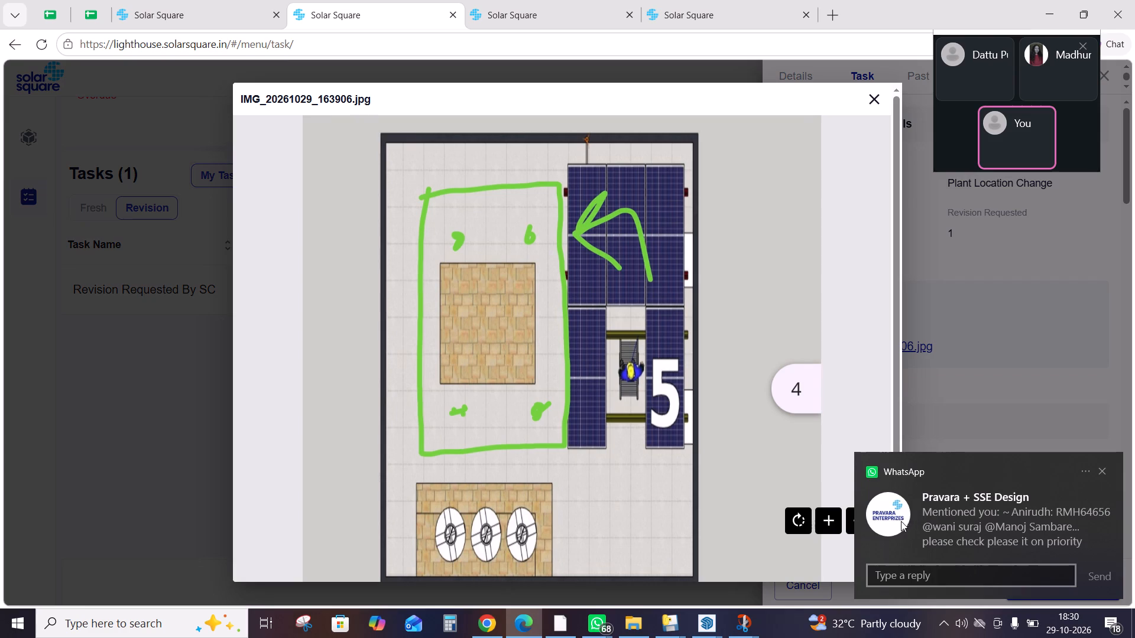
{"action": "left_click_drag", "start_coordinate": [866, 526], "coordinate": [1024, 482]}
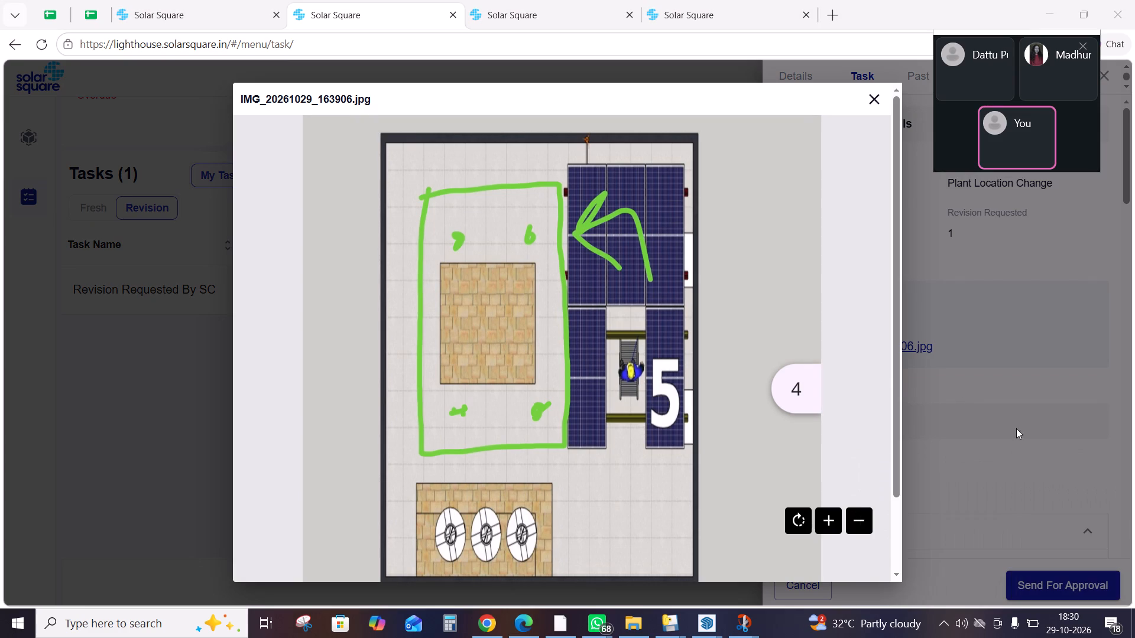
{"action": "left_click_drag", "start_coordinate": [978, 506], "coordinate": [1130, 419]}
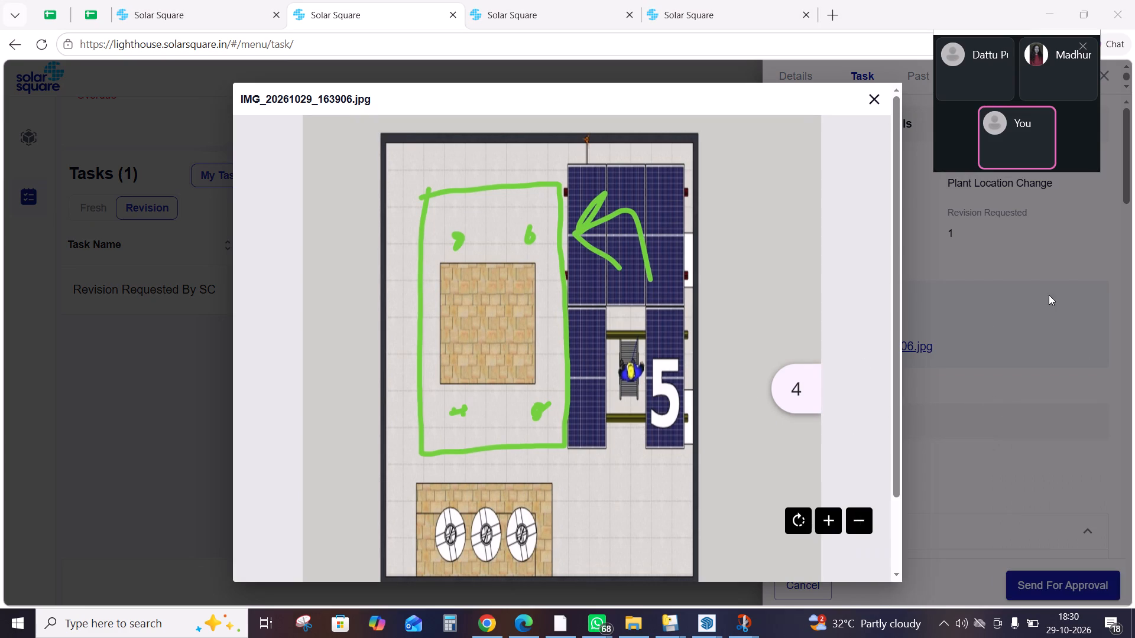
{"action": "left_click", "coordinate": [1049, 295]}
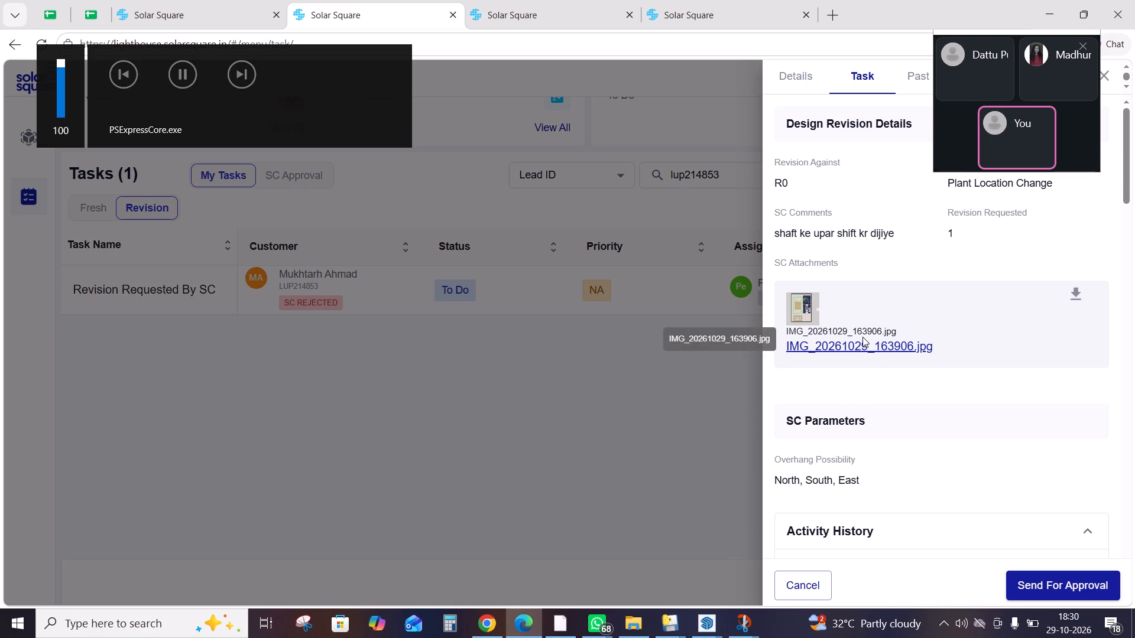
{"action": "left_click", "coordinate": [890, 344]}
{"action": "left_click", "coordinate": [955, 276]}
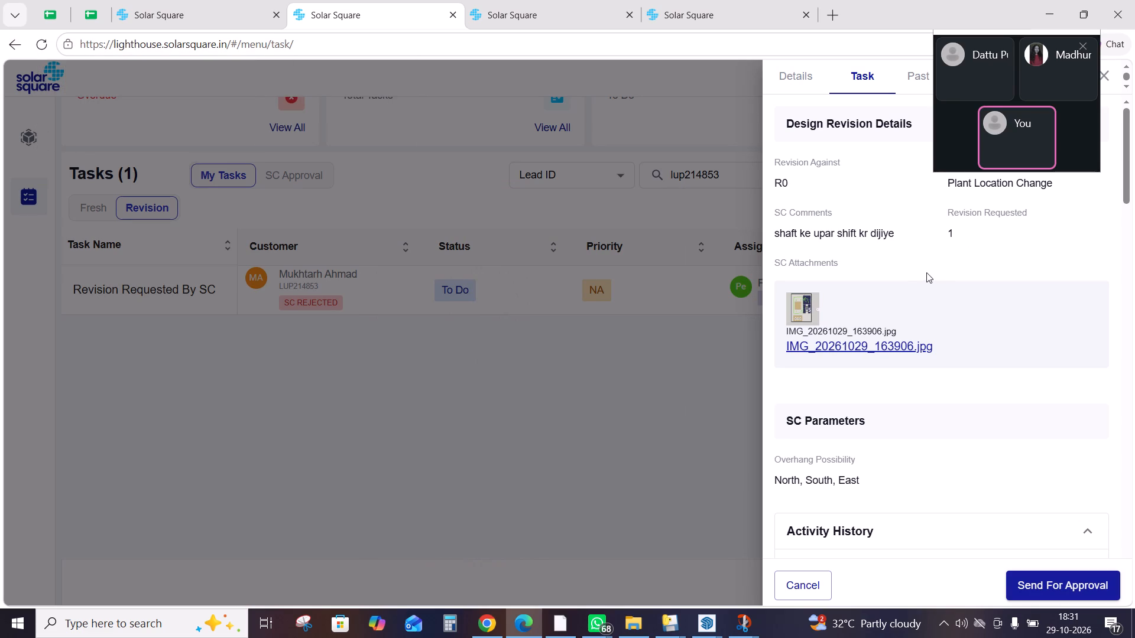
Review the LUP214853 task's SC parameters, activity history and upload sections down to the comment field, and close the task.
{"action": "scroll", "coordinate": [946, 265], "scroll_direction": "down", "scroll_amount": 3}
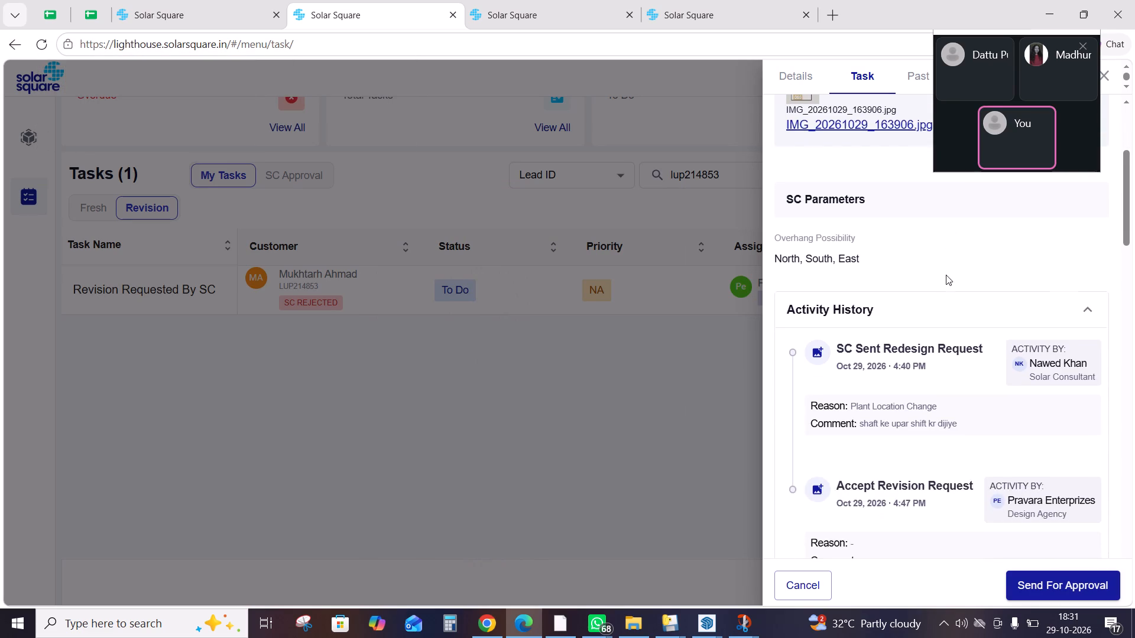
{"action": "scroll", "coordinate": [941, 284], "scroll_direction": "down", "scroll_amount": 18}
{"action": "scroll", "coordinate": [931, 317], "scroll_direction": "down", "scroll_amount": 7}
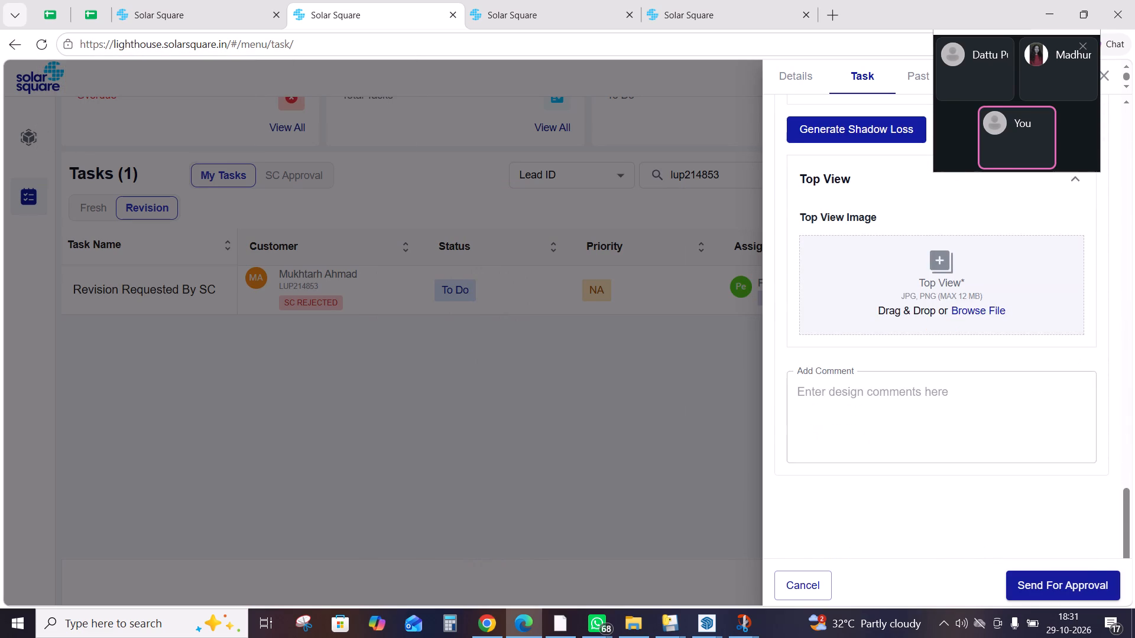
{"action": "scroll", "coordinate": [931, 317], "scroll_direction": "down", "scroll_amount": 6}
{"action": "left_click", "coordinate": [742, 412]}
Switch to WhatsApp.
{"action": "left_click", "coordinate": [601, 614]}
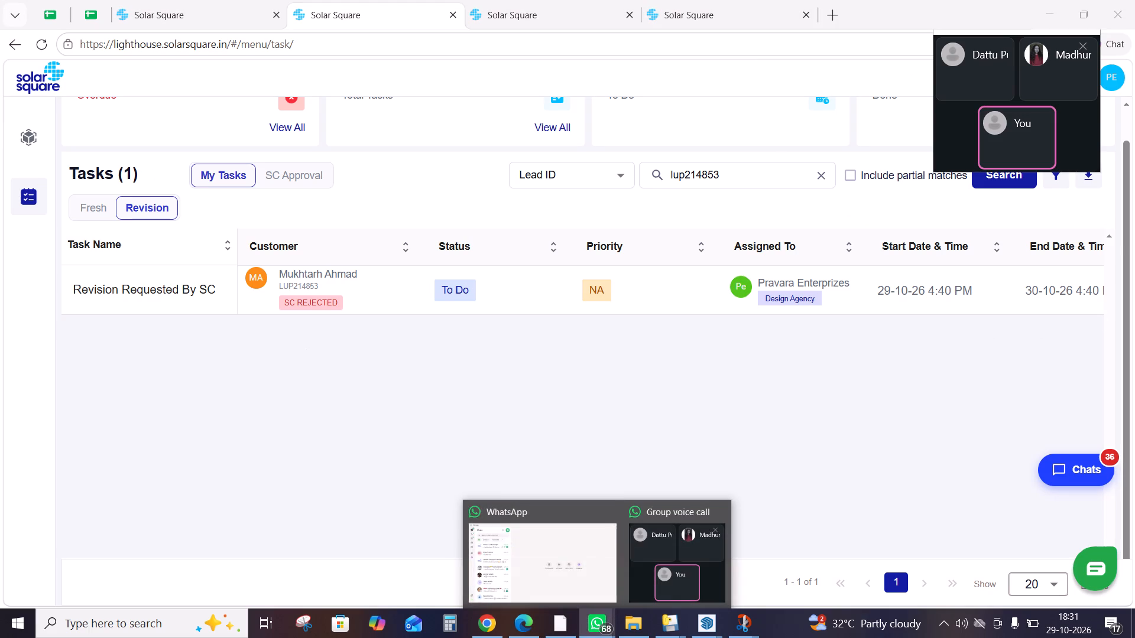
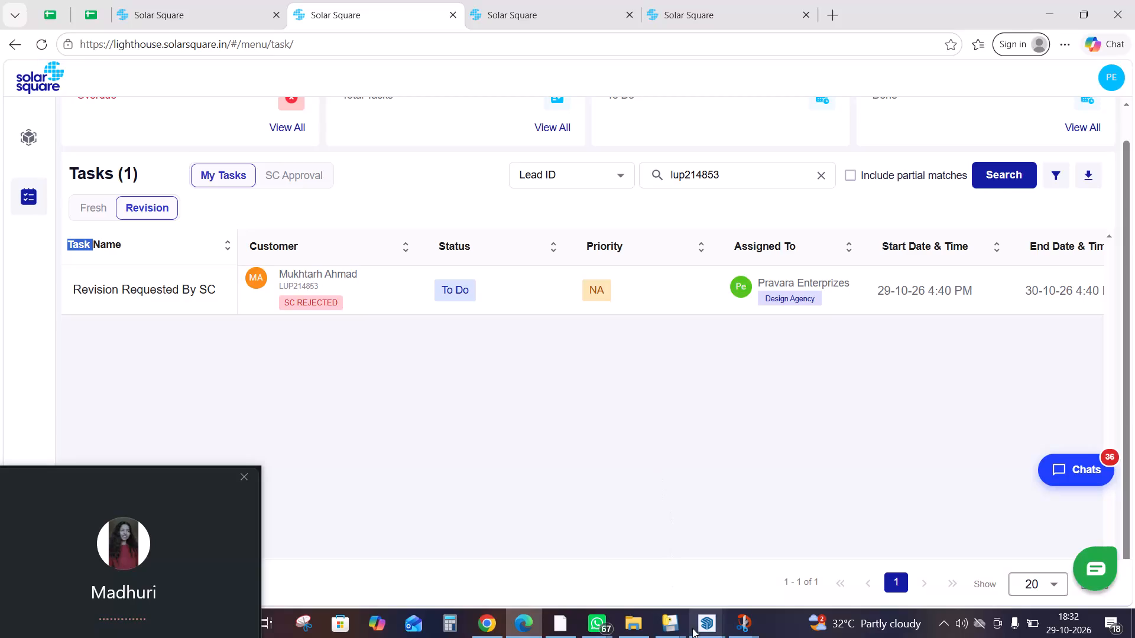
Switch to the loading SketchUp window and open the locked model file from the WhatsApp transfers folder as read-only.
{"action": "left_click", "coordinate": [705, 623]}
{"action": "left_click", "coordinate": [1065, 569]}
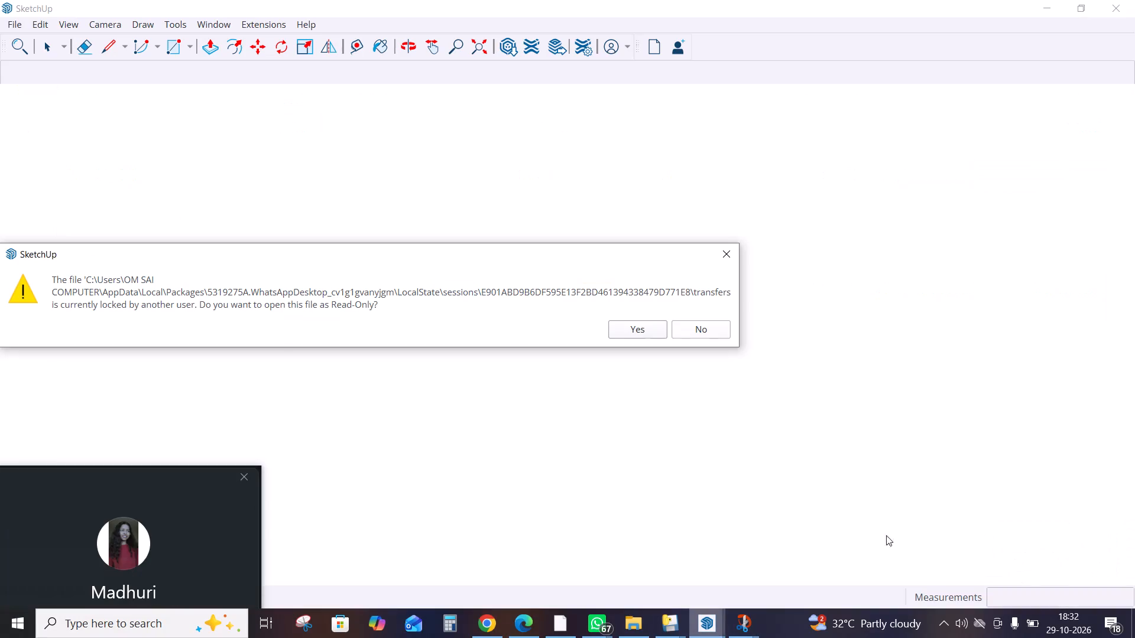
{"action": "left_click", "coordinate": [662, 380]}
{"action": "left_click", "coordinate": [638, 324]}
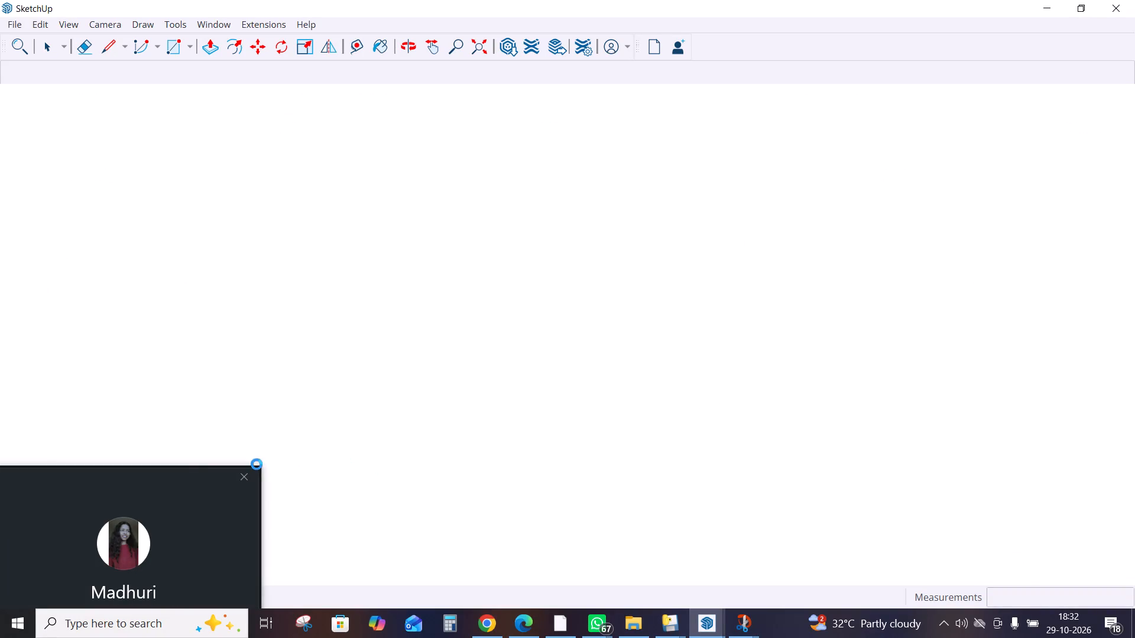
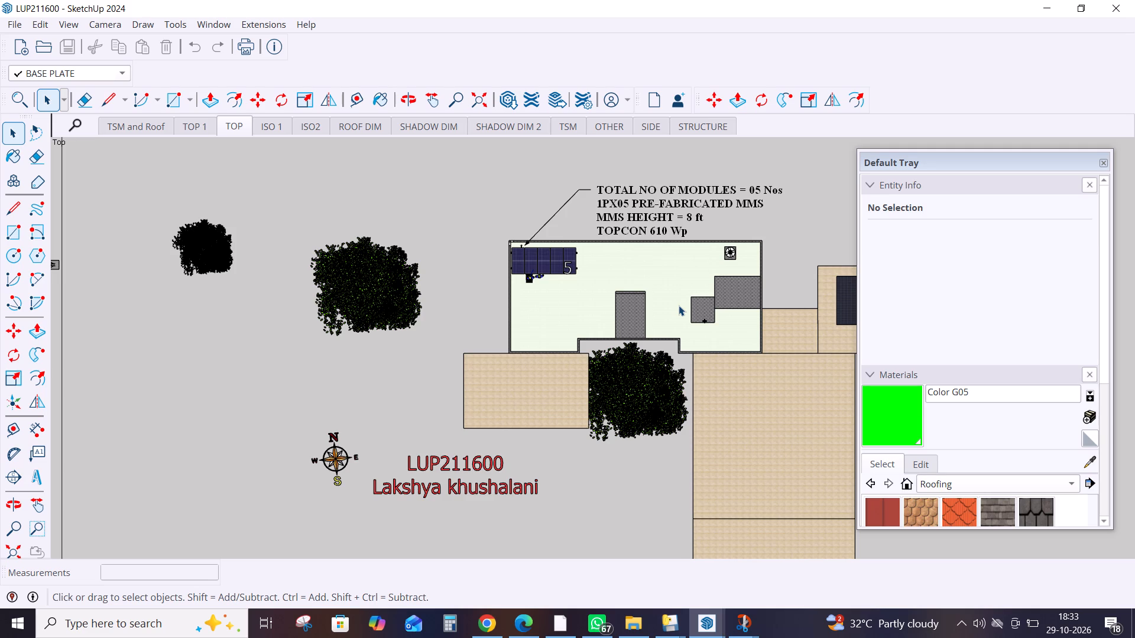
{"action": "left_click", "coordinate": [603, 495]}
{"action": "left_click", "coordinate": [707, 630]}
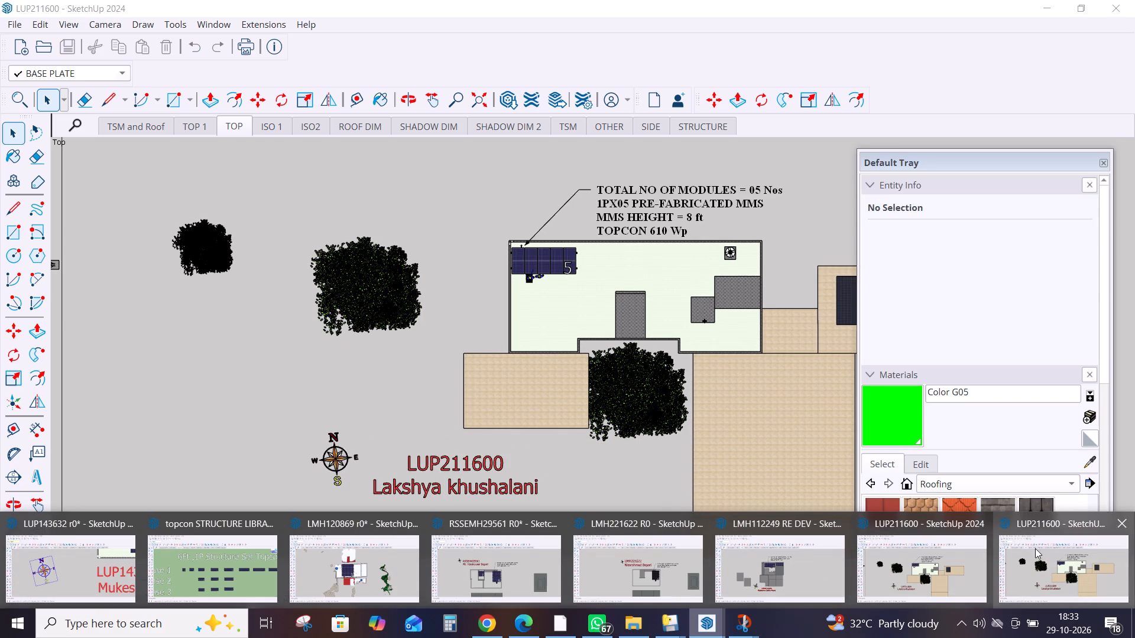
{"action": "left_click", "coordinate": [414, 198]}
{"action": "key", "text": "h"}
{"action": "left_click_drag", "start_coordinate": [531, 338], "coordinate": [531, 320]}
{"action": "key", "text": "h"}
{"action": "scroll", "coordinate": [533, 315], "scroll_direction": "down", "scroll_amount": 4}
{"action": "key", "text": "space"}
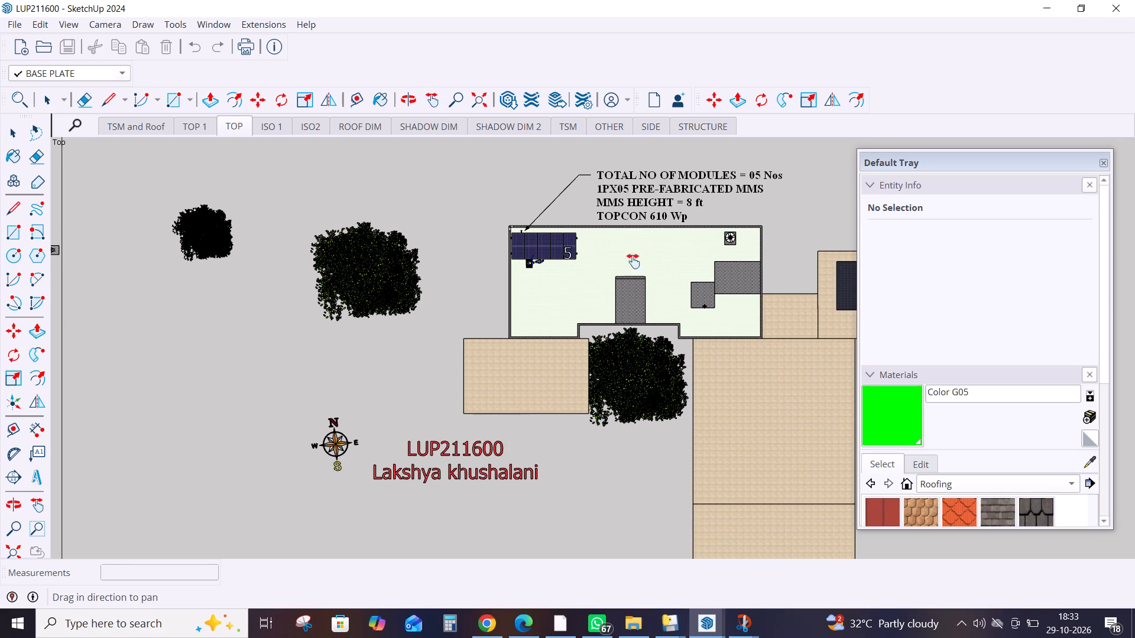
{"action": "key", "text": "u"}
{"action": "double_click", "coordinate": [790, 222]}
Close the LUP211600 model without saving its changes.
{"action": "left_click_drag", "start_coordinate": [1113, 2], "coordinate": [1114, 10]}
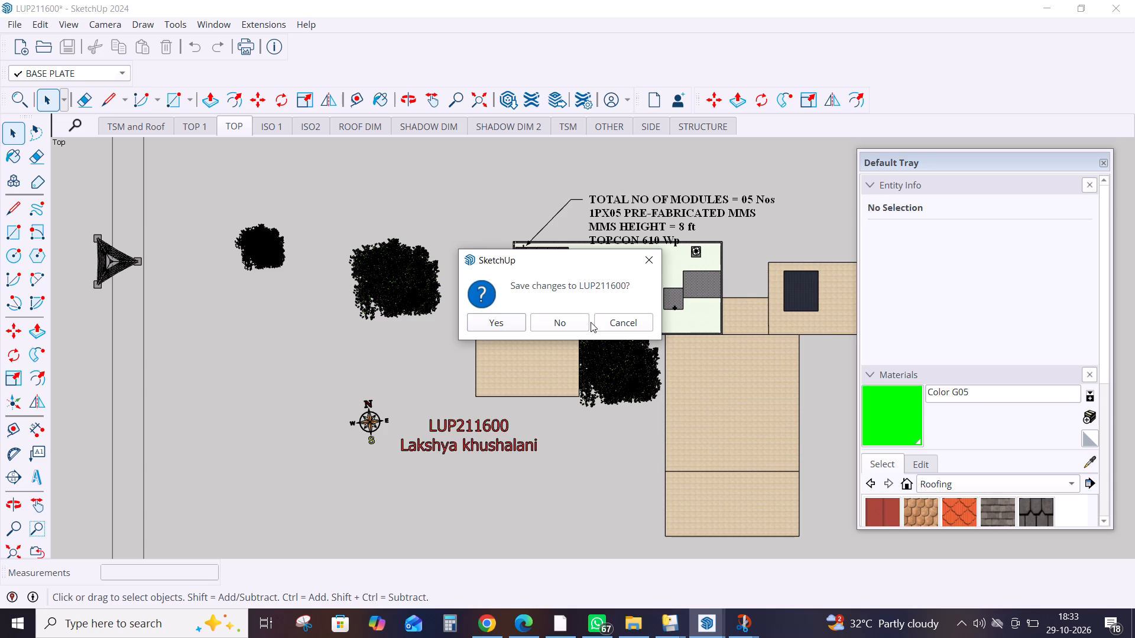
{"action": "left_click", "coordinate": [574, 317]}
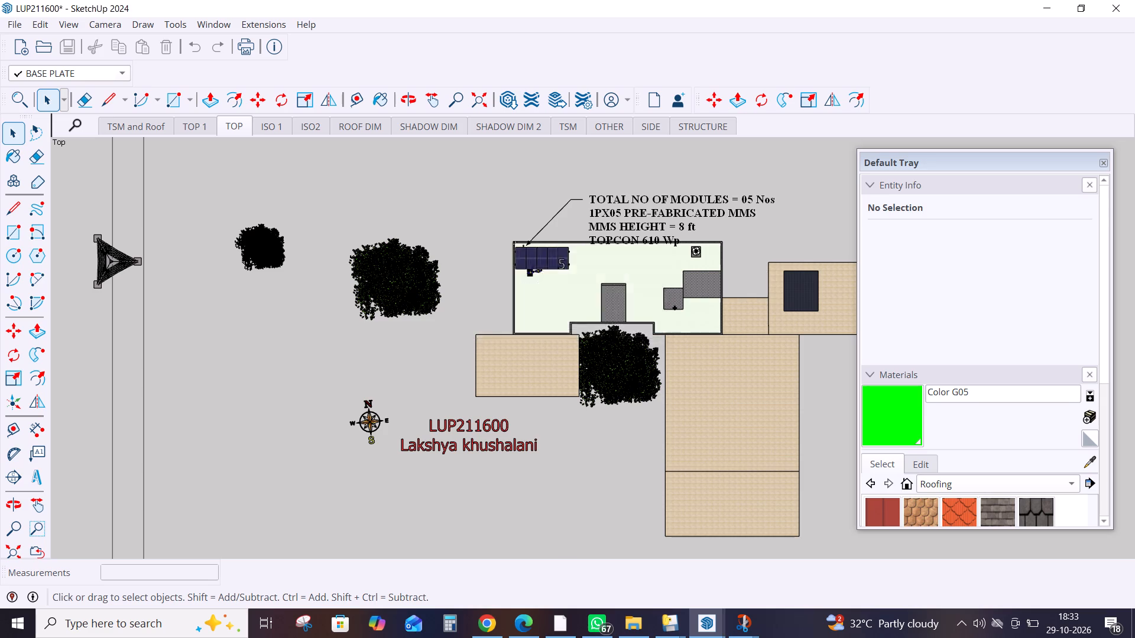